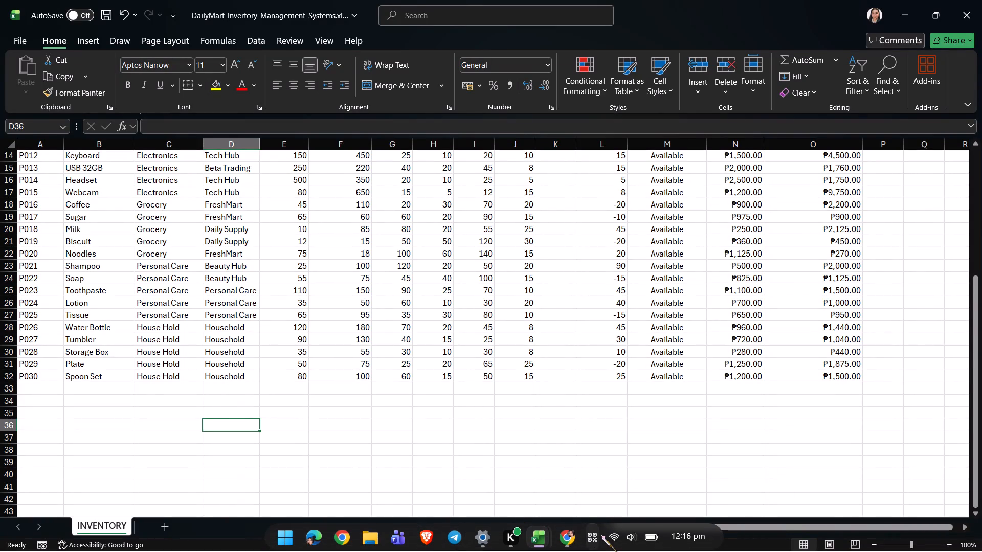
# Turn on the Windows energy saver and raise the screen brightness slightly.
pyautogui.click(643, 539)
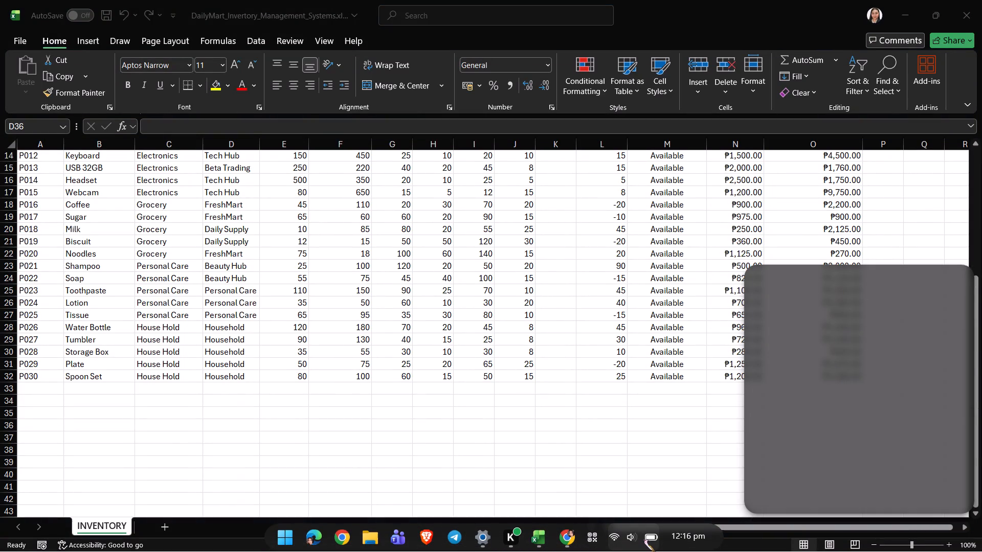
pyautogui.moveTo(785, 318); pyautogui.dragTo(786, 288)
pyautogui.click(786, 288)
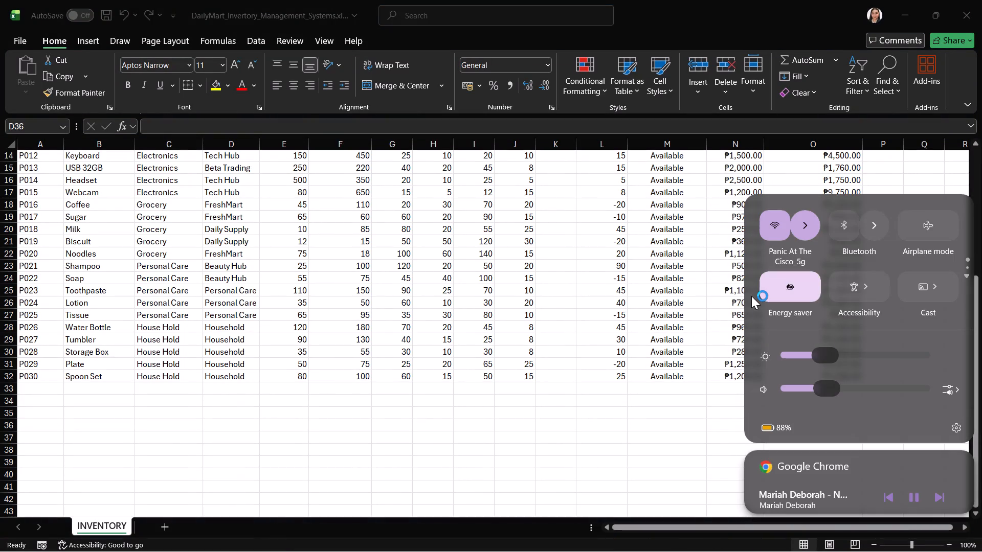
pyautogui.moveTo(827, 357); pyautogui.dragTo(837, 357)
pyautogui.click(478, 425)
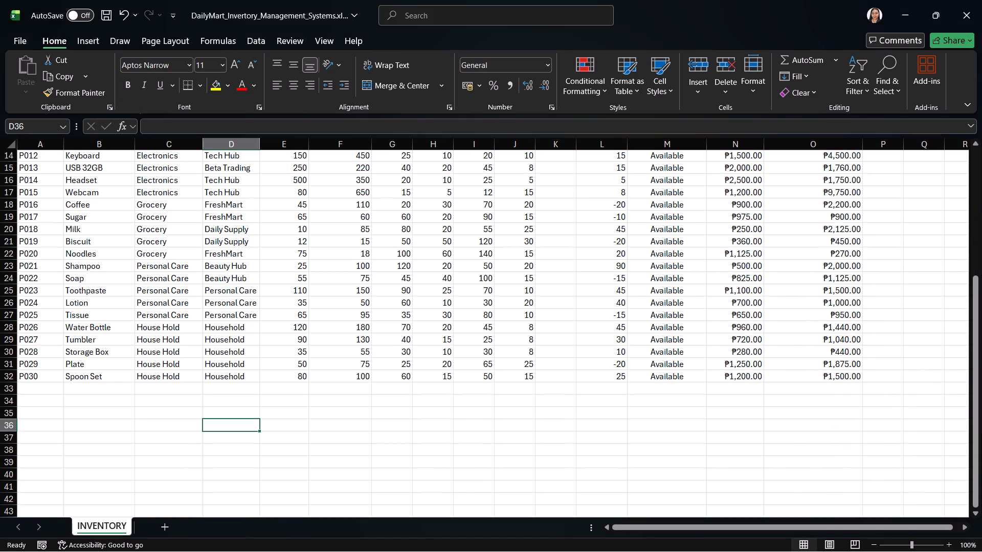
# Review the INVENTORY sheet from its header row and first product records.
pyautogui.moveTo(976, 342); pyautogui.dragTo(979, 178)
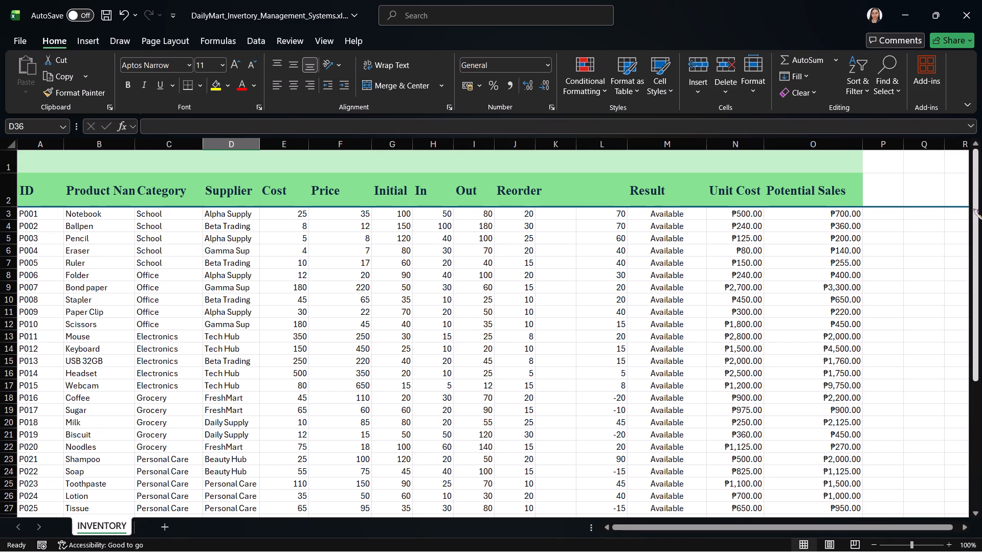
pyautogui.moveTo(977, 208); pyautogui.dragTo(979, 201)
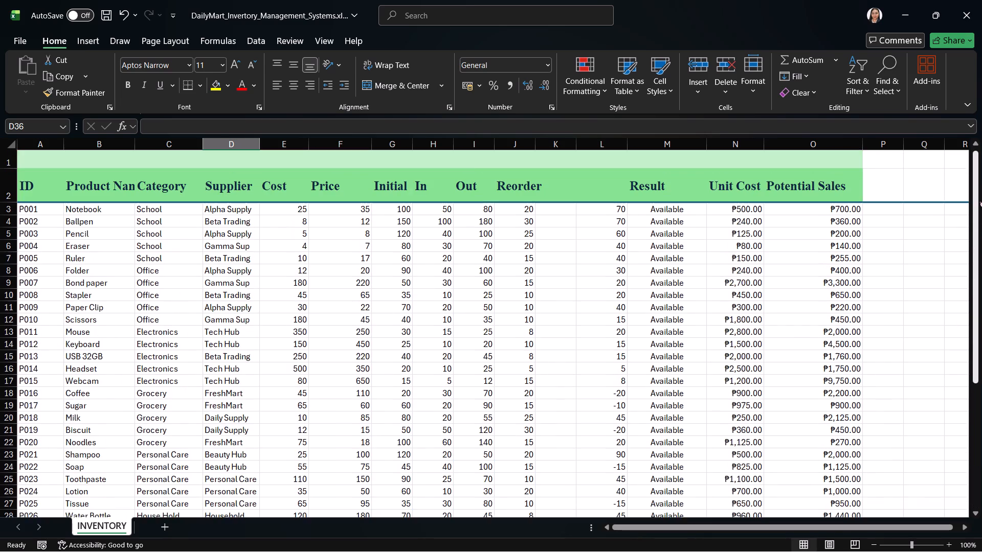
pyautogui.moveTo(979, 201); pyautogui.dragTo(978, 195)
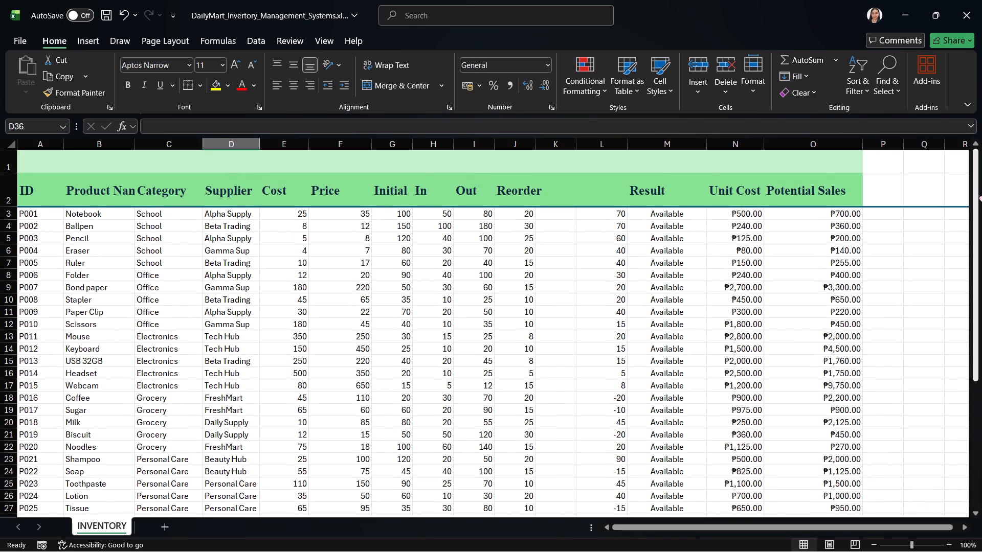
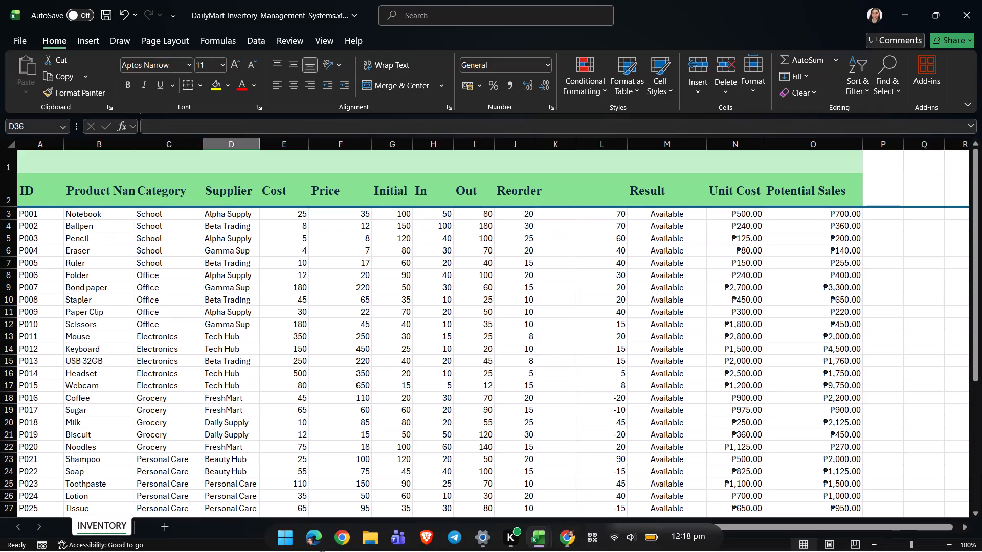
# Add a new blank worksheet after the INVENTORY sheet.
pyautogui.click(163, 525)
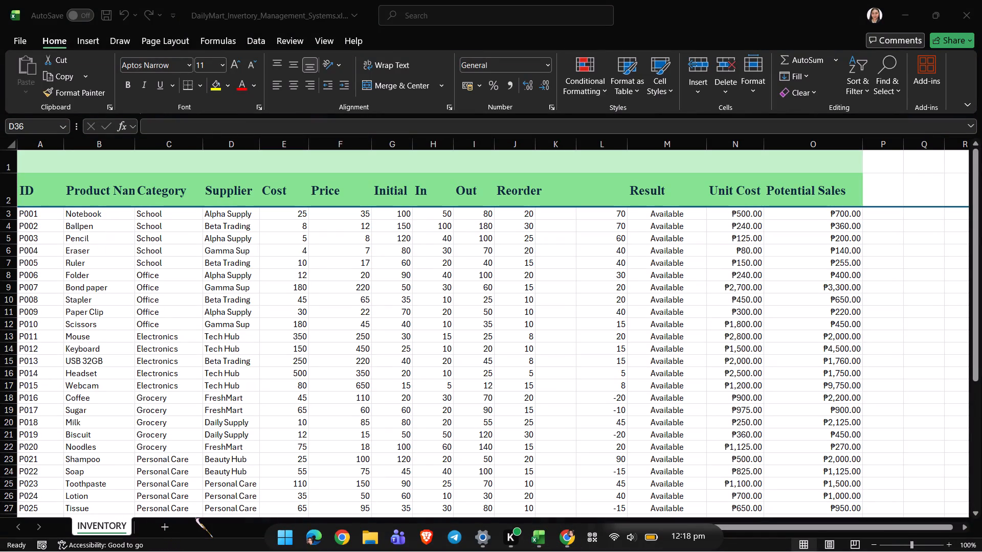
pyautogui.click(199, 485)
pyautogui.click(196, 457)
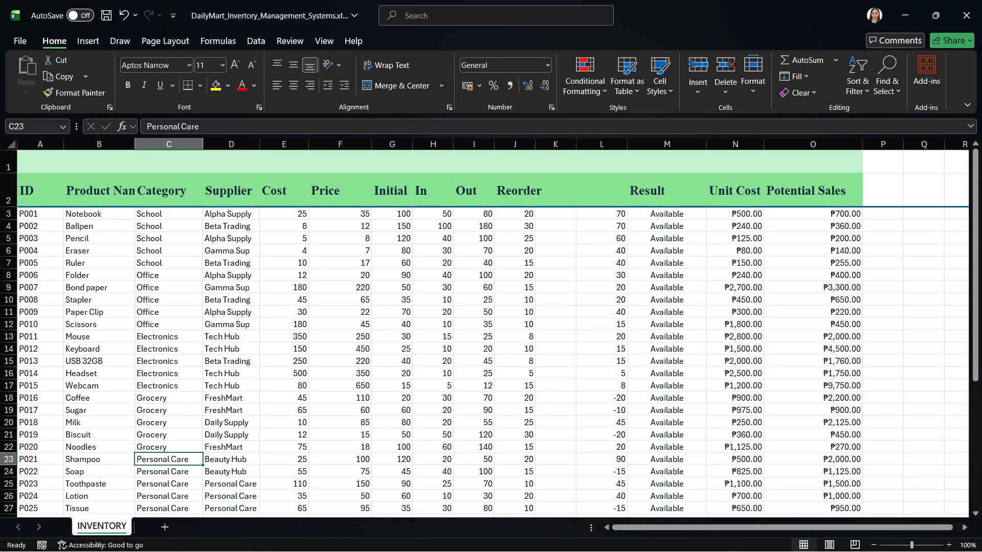
pyautogui.click(164, 527)
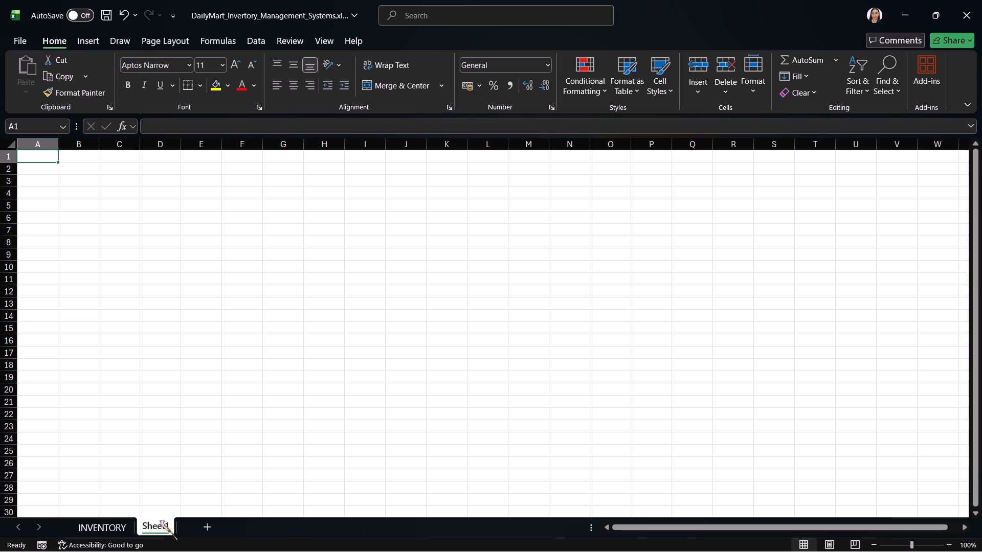
# Rename the new blank worksheet as Employee_Master_List.
pyautogui.doubleClick(160, 520)
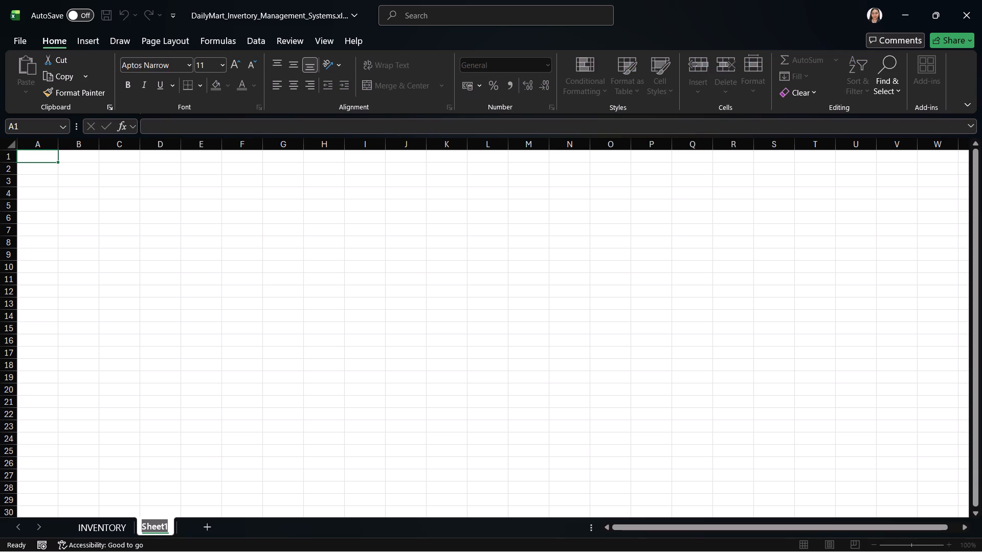
pyautogui.press('BackSpace')
pyautogui.press('BackSpace')
pyautogui.press('BackSpace')
pyautogui.press('BackSpace')
pyautogui.write('EM')
pyautogui.press('BackSpace')
pyautogui.write('yee_')
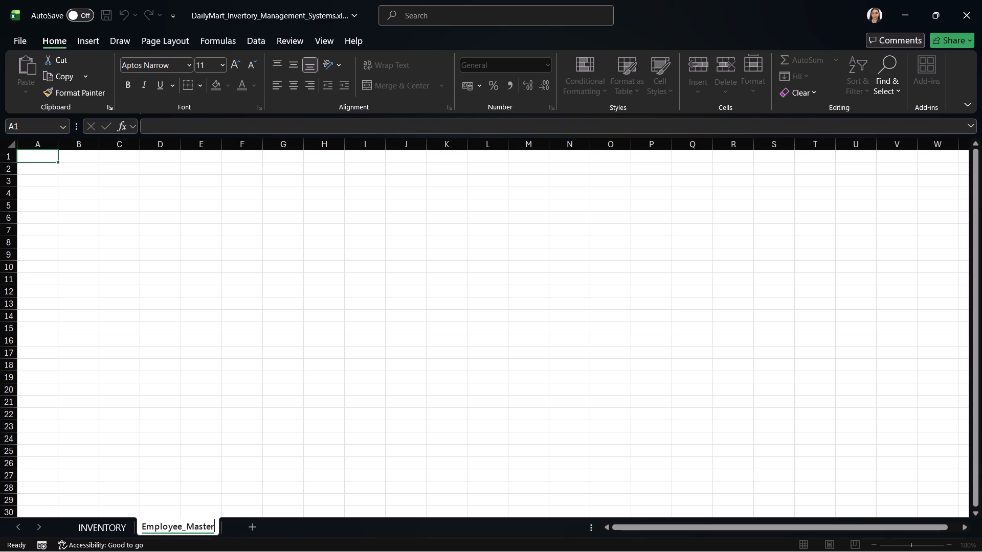
pyautogui.hotkey('shift', '_')
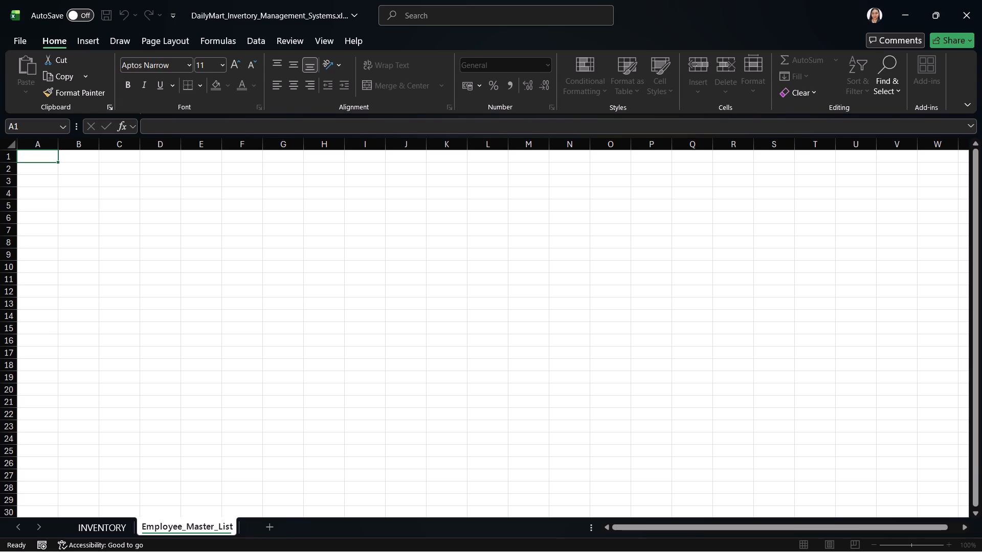
pyautogui.press('Return')
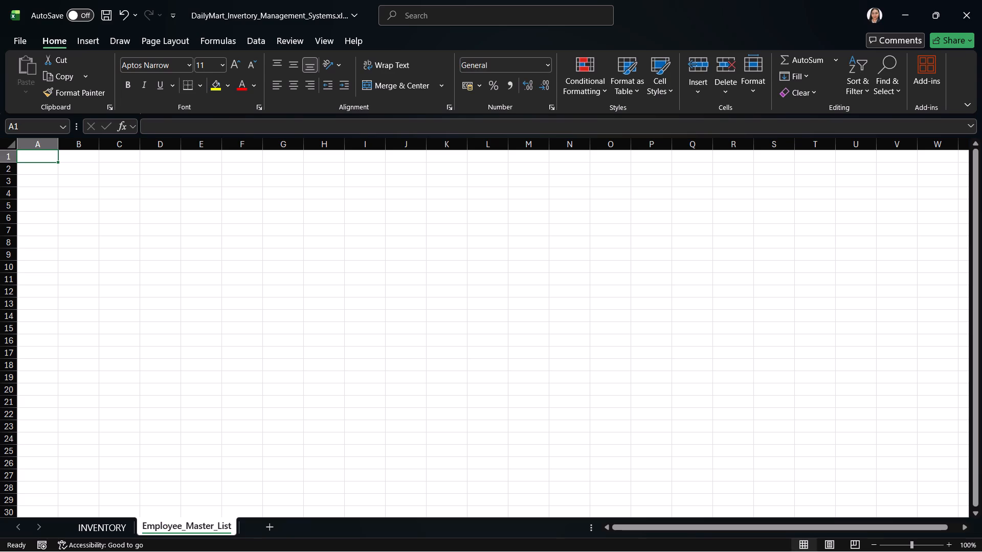
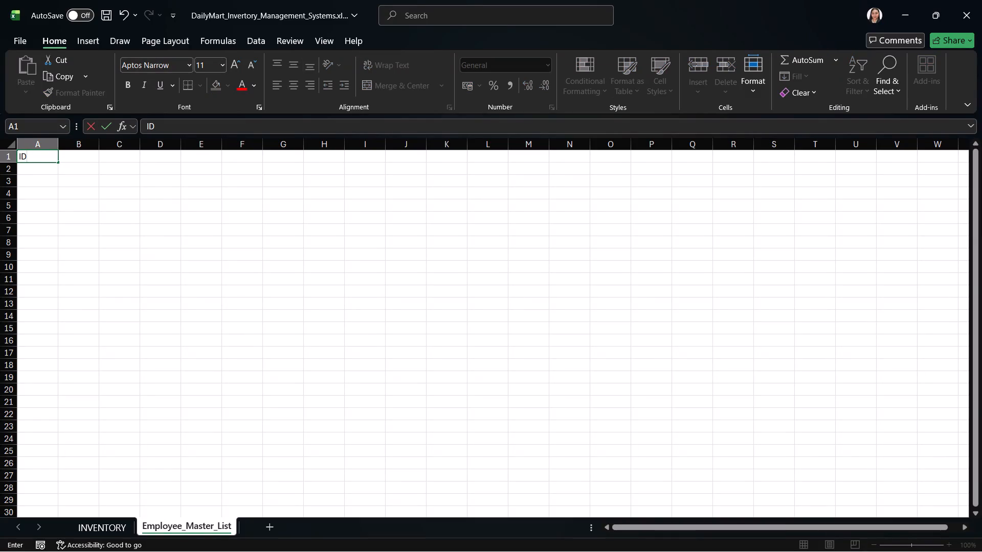
# Erase the ID text being entered in cell A1 of the Employee_Master_List sheet.
pyautogui.press('BackSpace')
pyautogui.press('BackSpace')
pyautogui.press('BackSpace')
pyautogui.press('BackSpace')
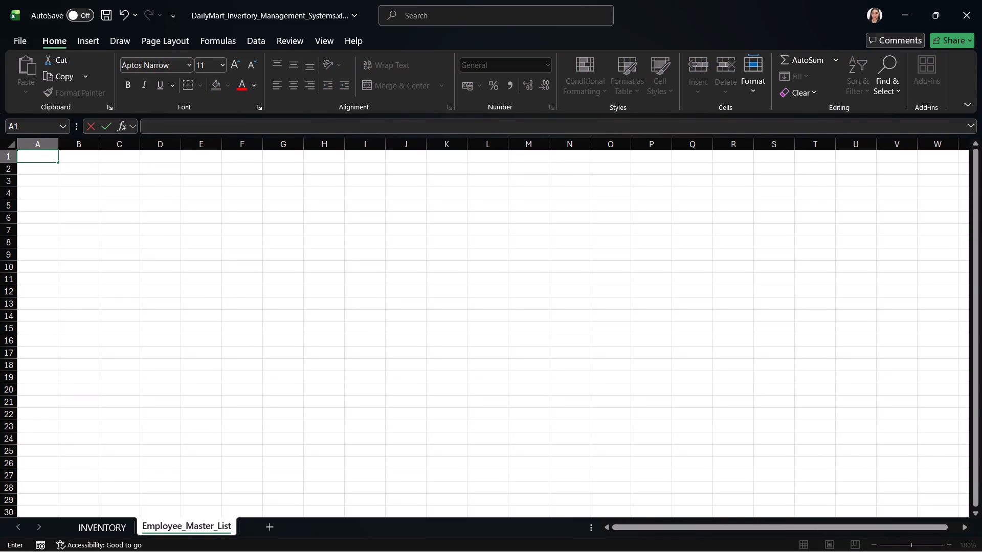
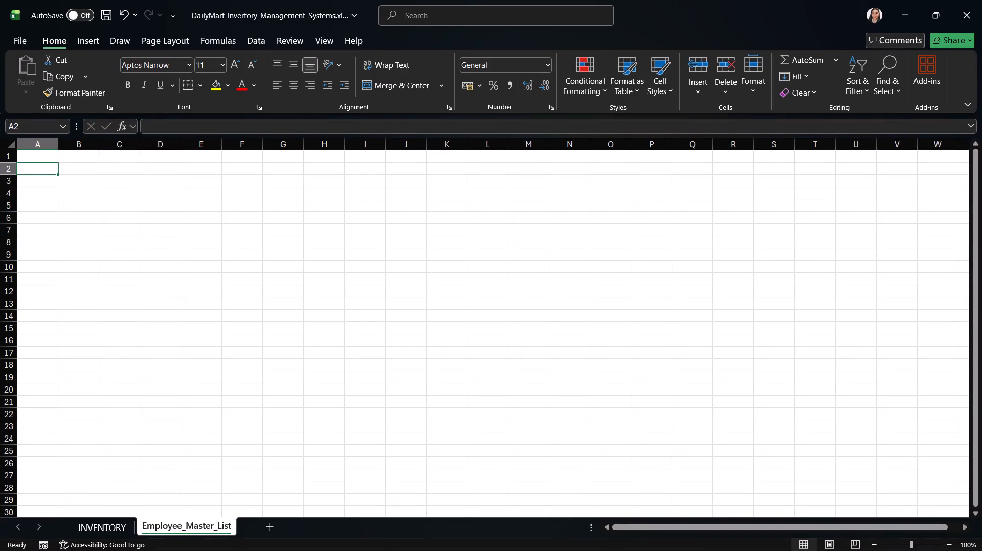
# Increase the height of row 1 in the Employee_Master_List sheet to roughly one and three-quarter times the default.
pyautogui.click(41, 154)
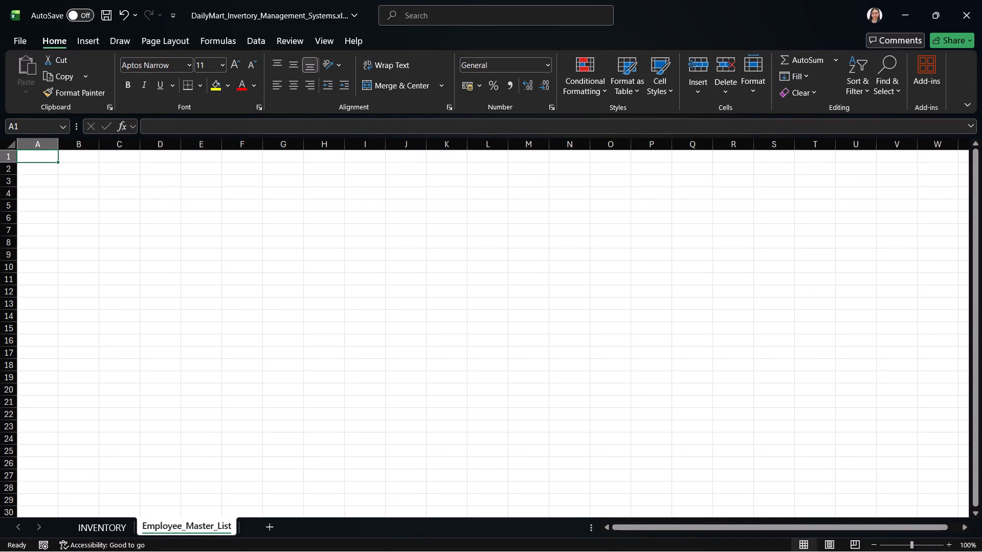
pyautogui.moveTo(14, 163); pyautogui.dragTo(14, 169)
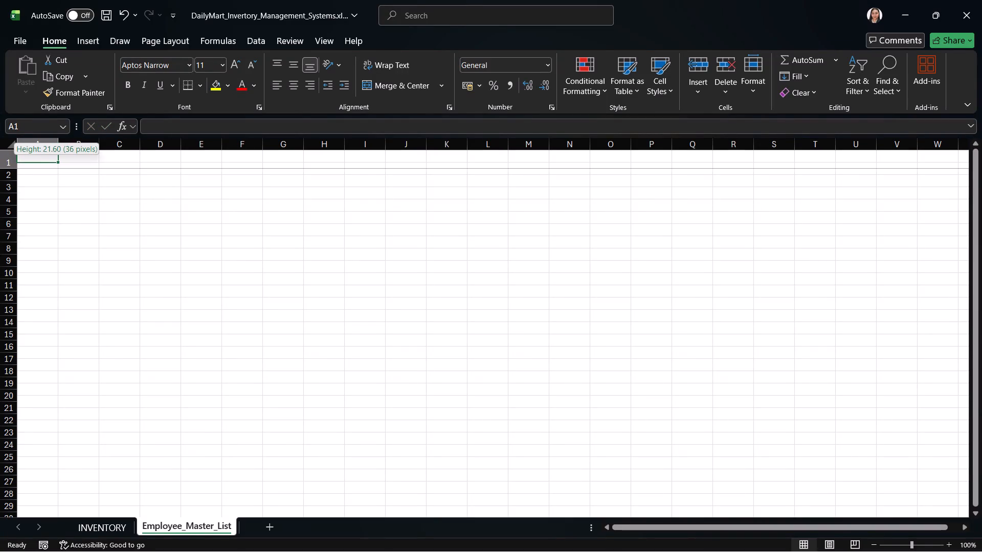
pyautogui.moveTo(14, 169); pyautogui.dragTo(14, 171)
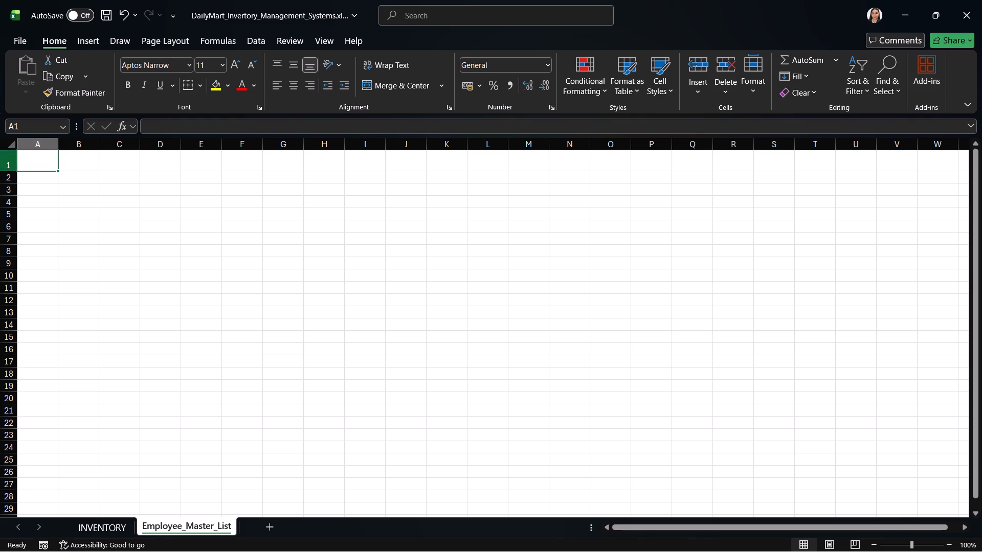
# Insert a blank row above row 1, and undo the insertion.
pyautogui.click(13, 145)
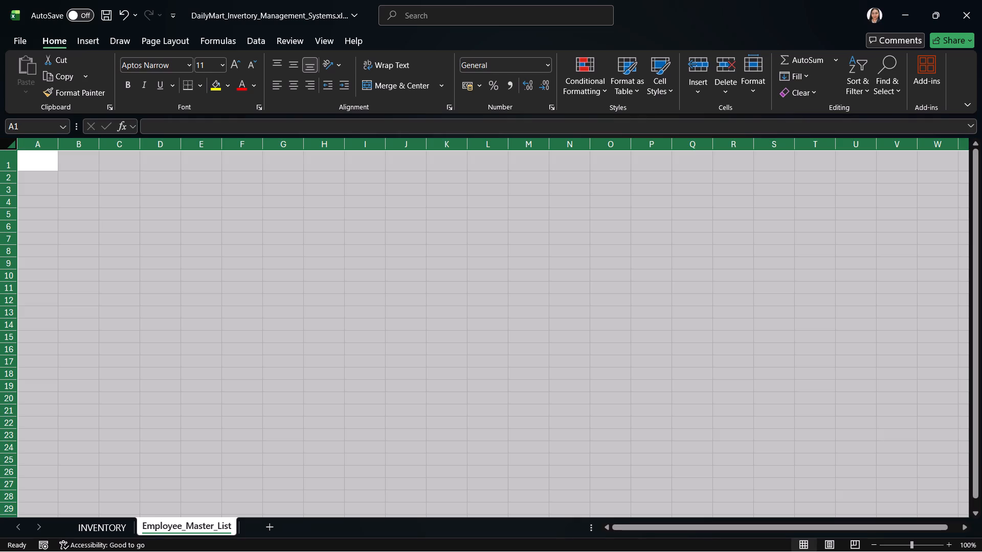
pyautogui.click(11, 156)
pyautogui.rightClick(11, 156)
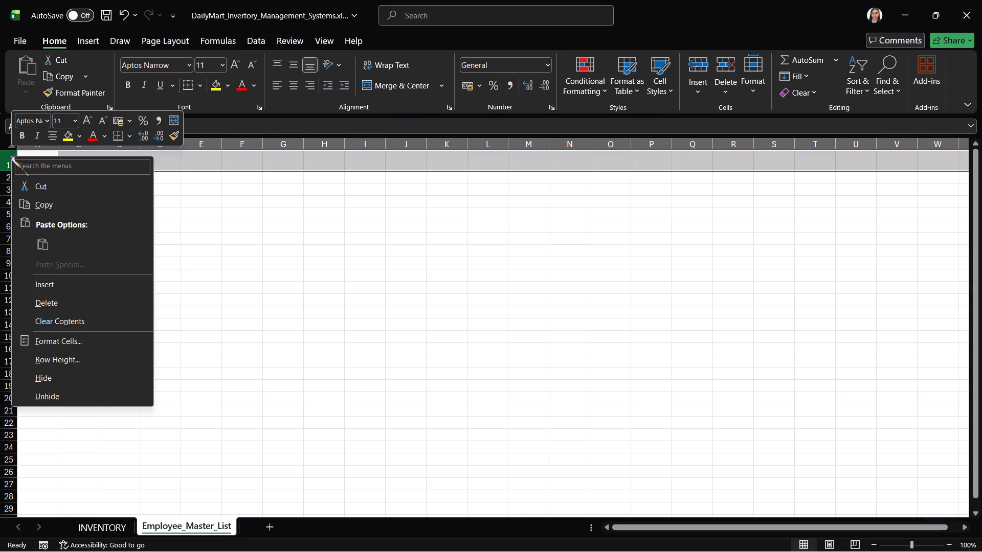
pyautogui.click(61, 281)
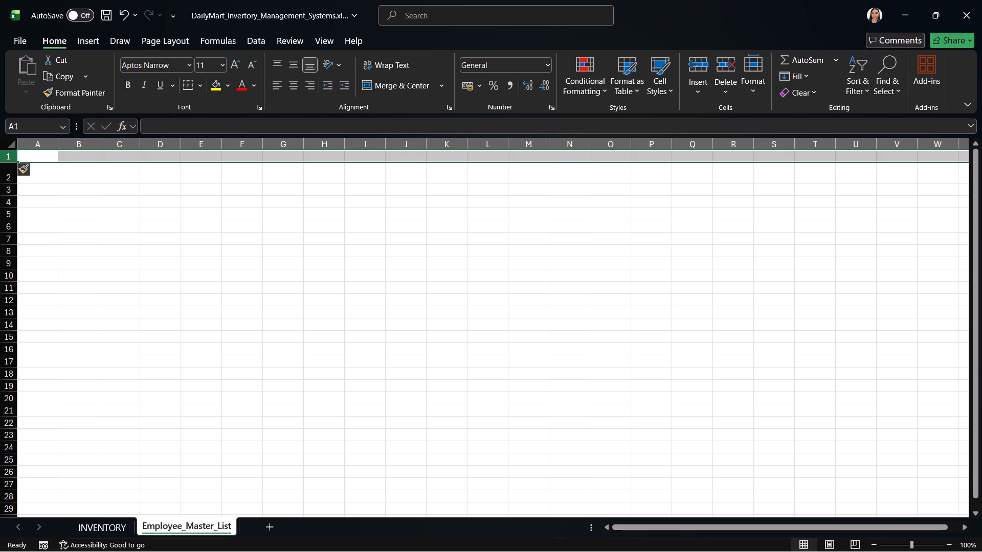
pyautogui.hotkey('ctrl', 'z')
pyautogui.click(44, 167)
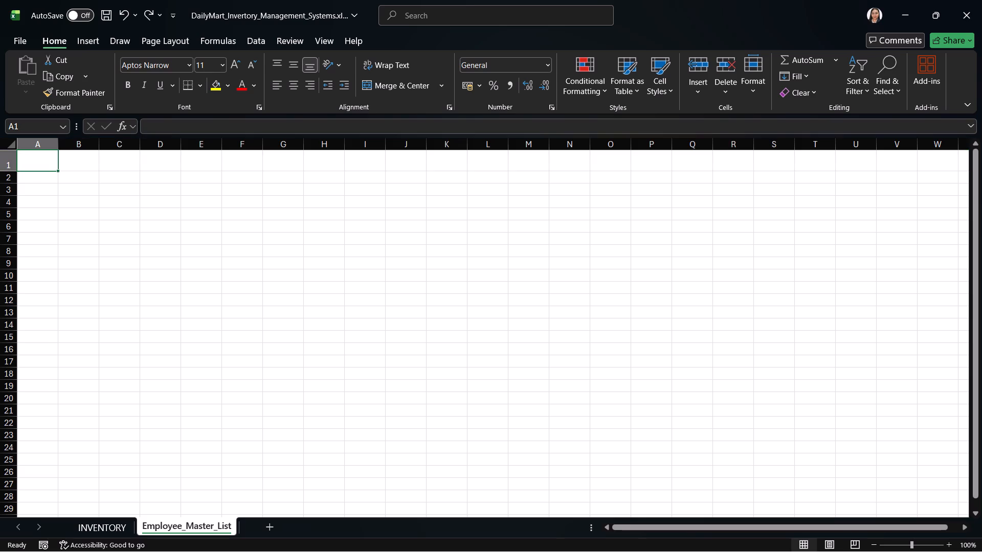
# Align the contents of row 1 vertically to the middle.
pyautogui.click(4, 165)
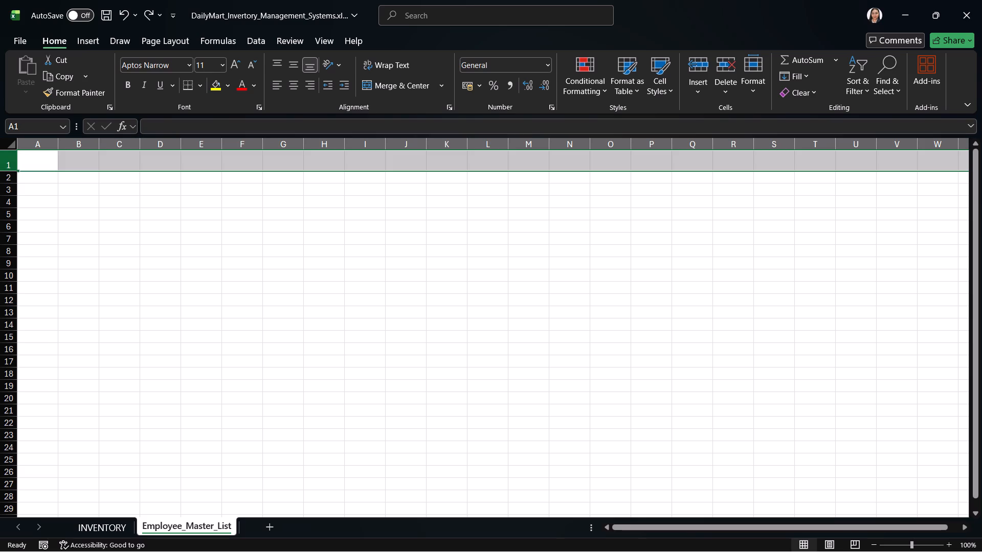
pyautogui.click(293, 70)
# Enter the header ID in cell A1.
pyautogui.click(42, 159)
pyautogui.write('ID')
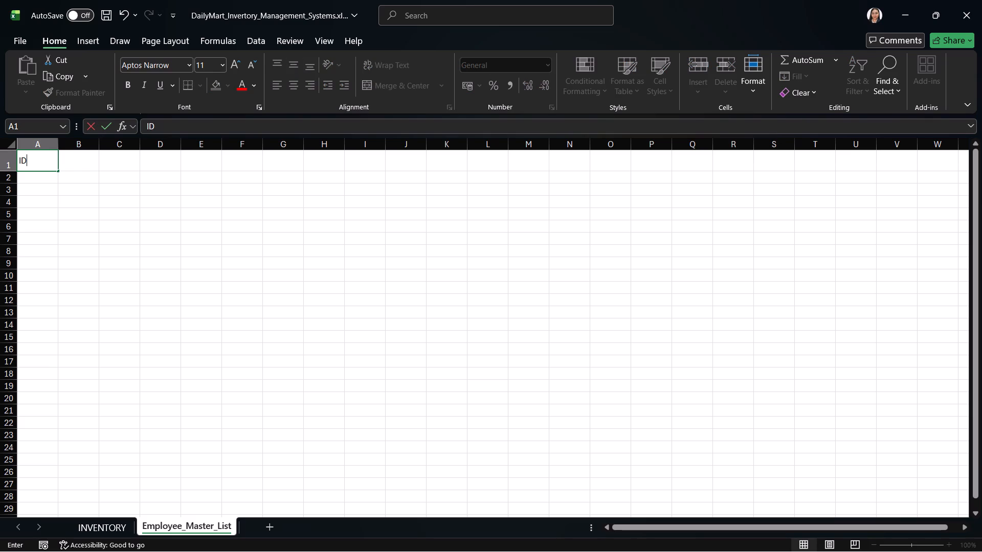
pyautogui.press('Return')
pyautogui.press('Up')
pyautogui.click(42, 159)
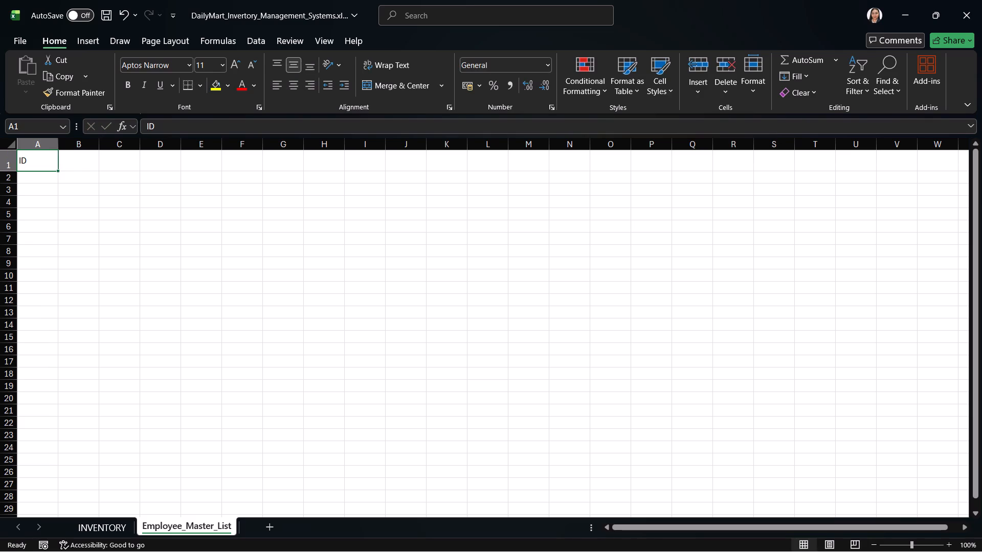
# Apply the 40% - Accent5 cell style to the whole header row containing ID.
pyautogui.click(16, 162)
pyautogui.moveTo(17, 162); pyautogui.dragTo(10, 163)
pyautogui.click(10, 163)
pyautogui.click(654, 73)
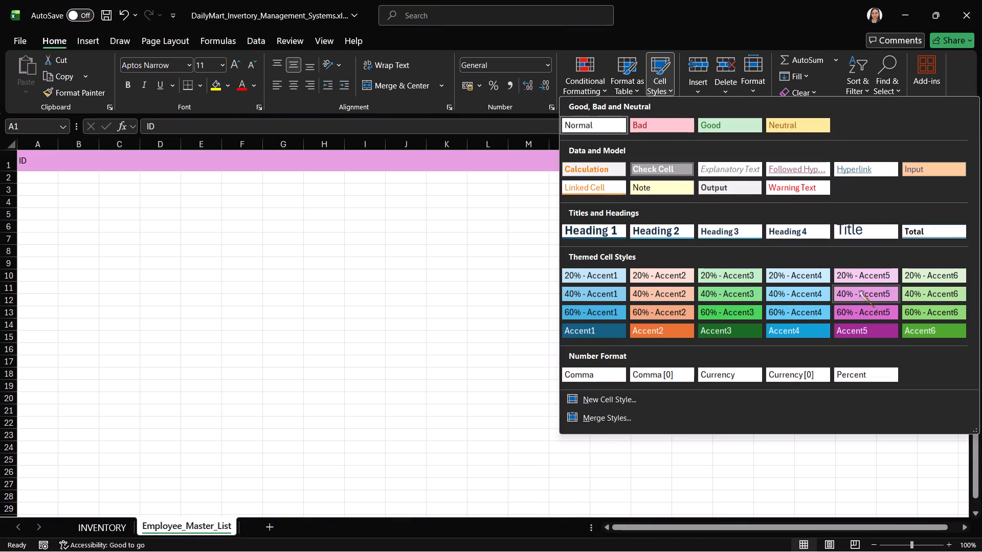
pyautogui.click(858, 289)
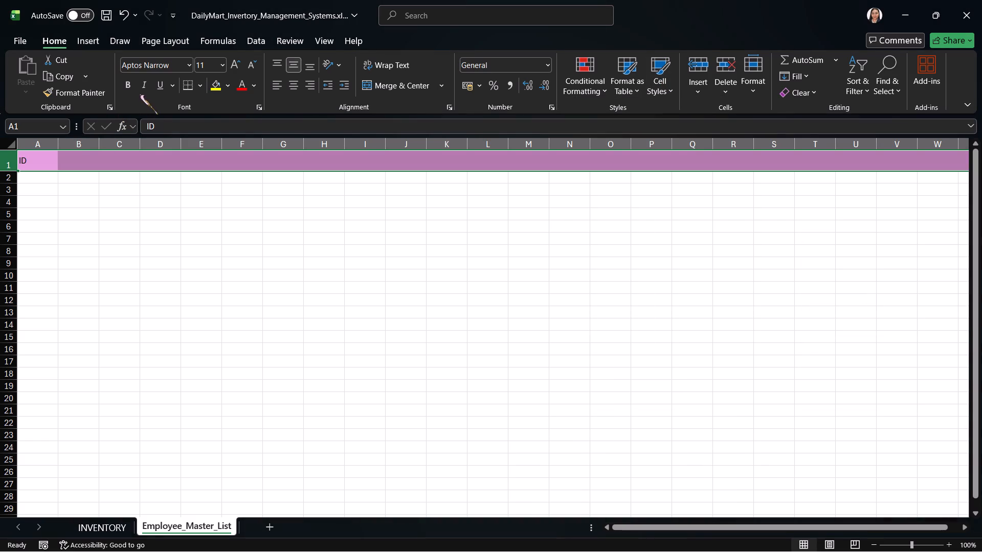
# Make the ID header row bold and centre its contents horizontally, keeping the vertical alignment at the middle.
pyautogui.click(124, 89)
pyautogui.click(307, 67)
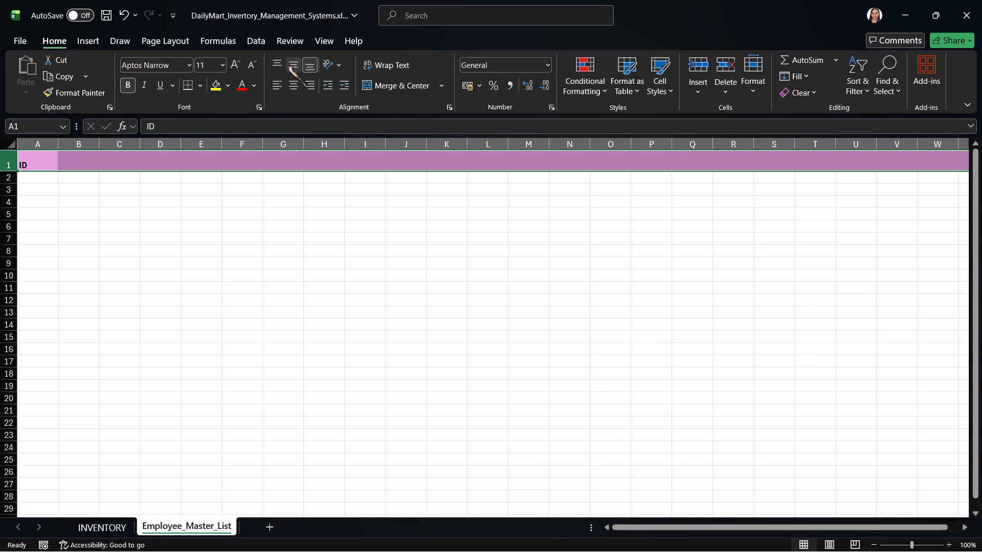
pyautogui.click(288, 66)
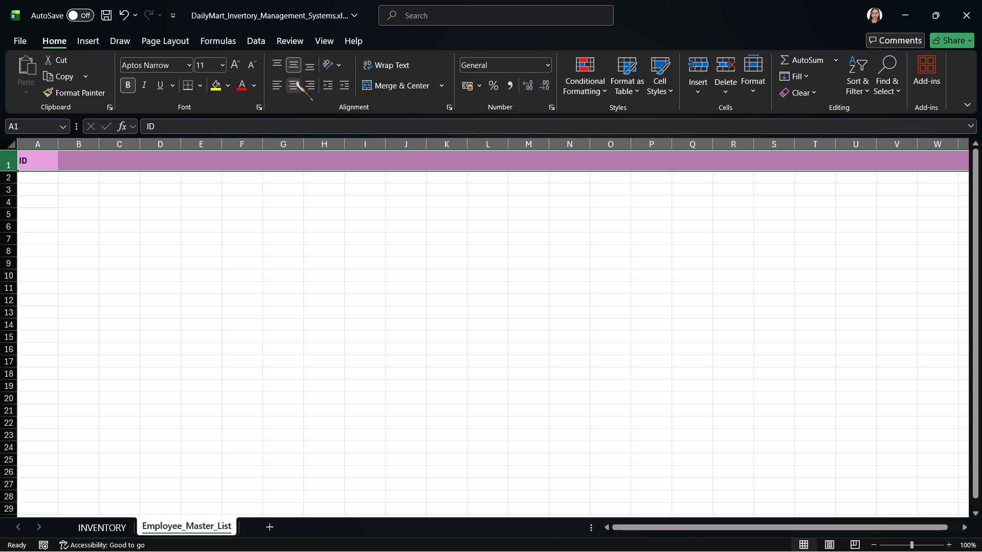
pyautogui.click(295, 81)
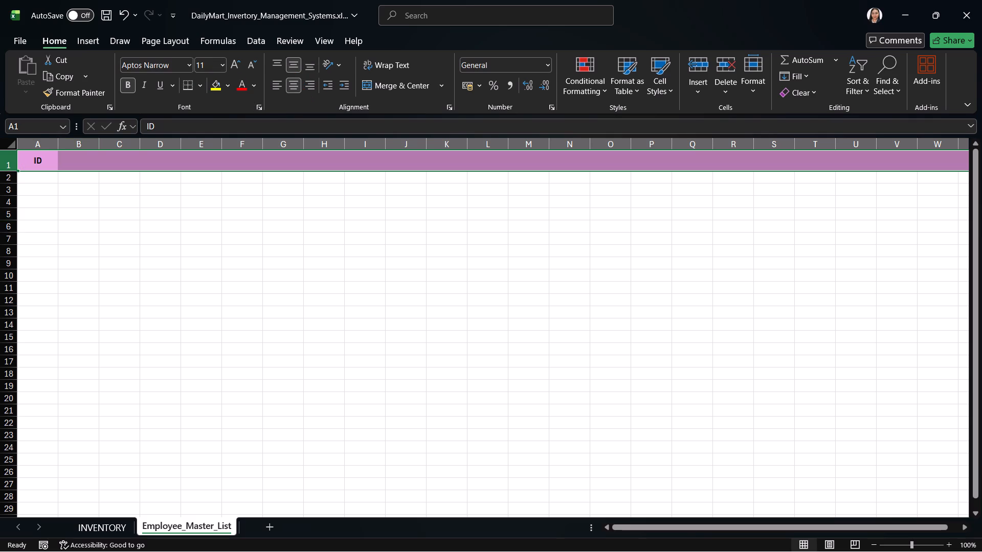
pyautogui.click(79, 164)
pyautogui.doubleClick(79, 164)
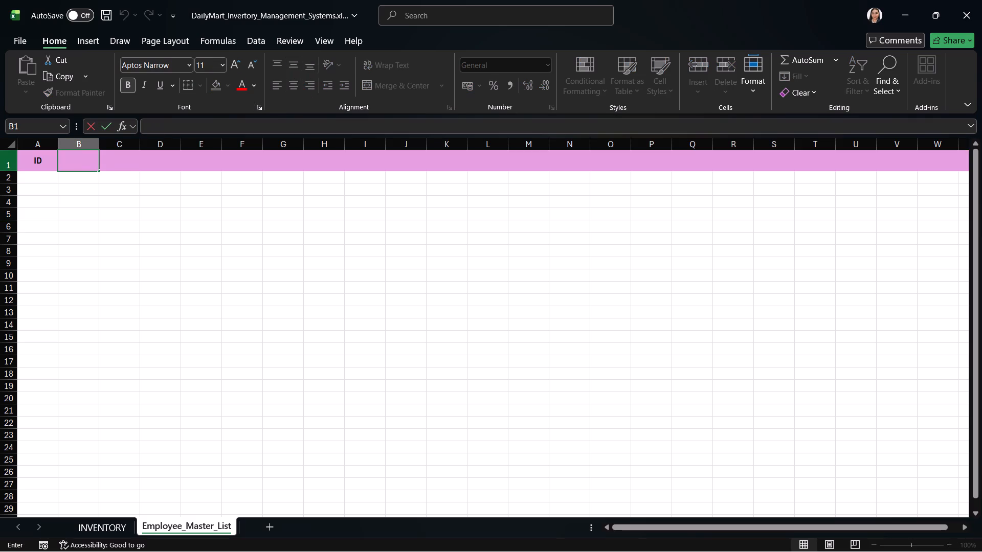
# Set the font size of the whole ID header row to 12.
pyautogui.click(8, 167)
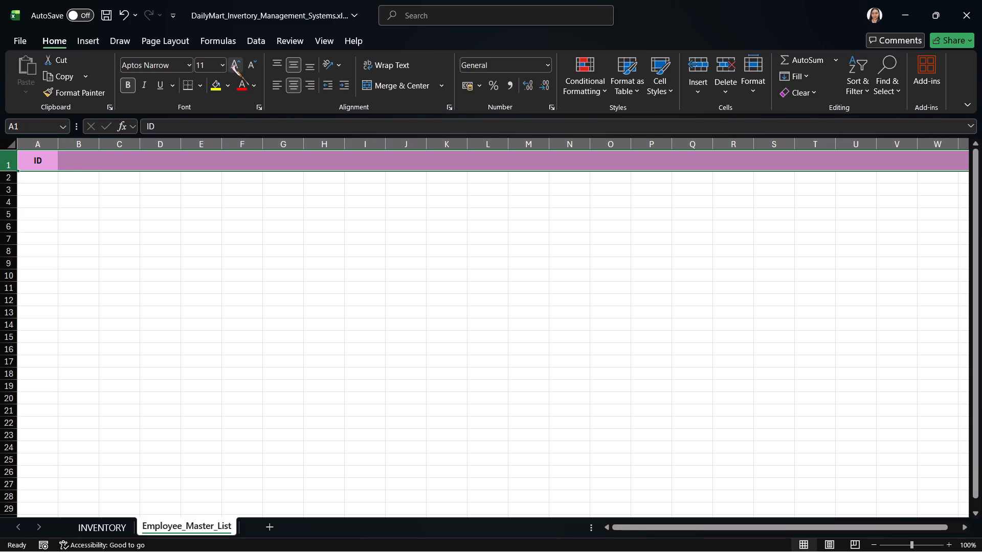
pyautogui.click(231, 65)
pyautogui.click(231, 65)
pyautogui.click(242, 67)
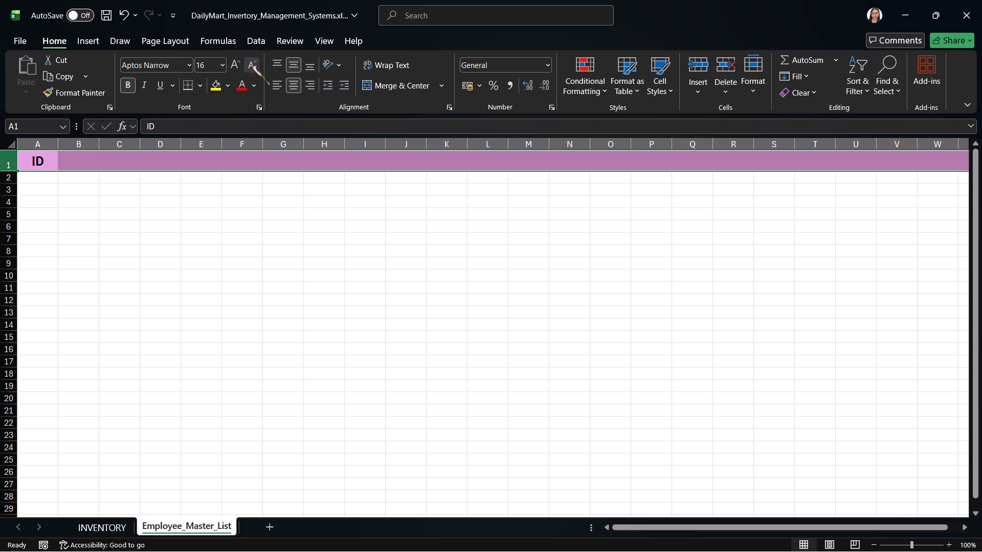
pyautogui.click(252, 65)
pyautogui.click(252, 65)
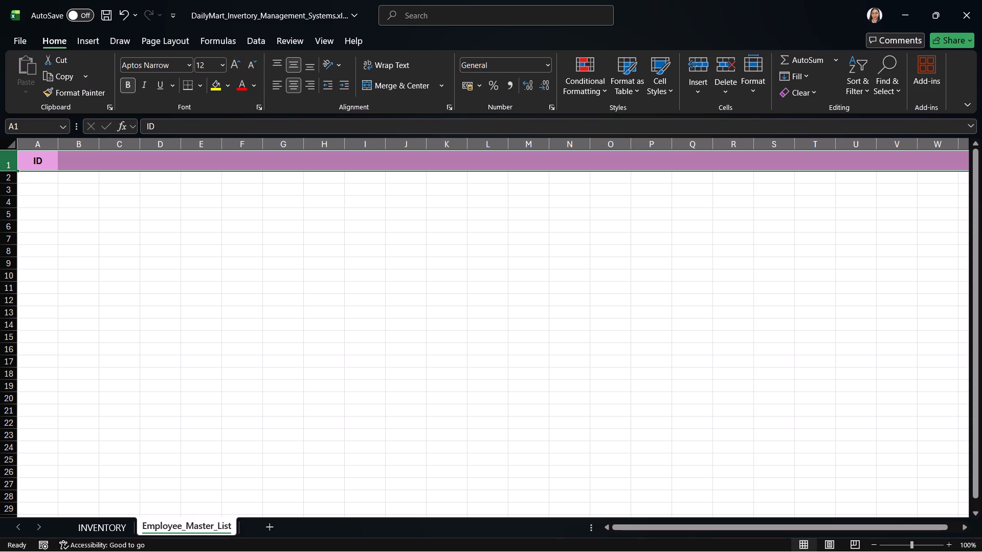
pyautogui.click(83, 161)
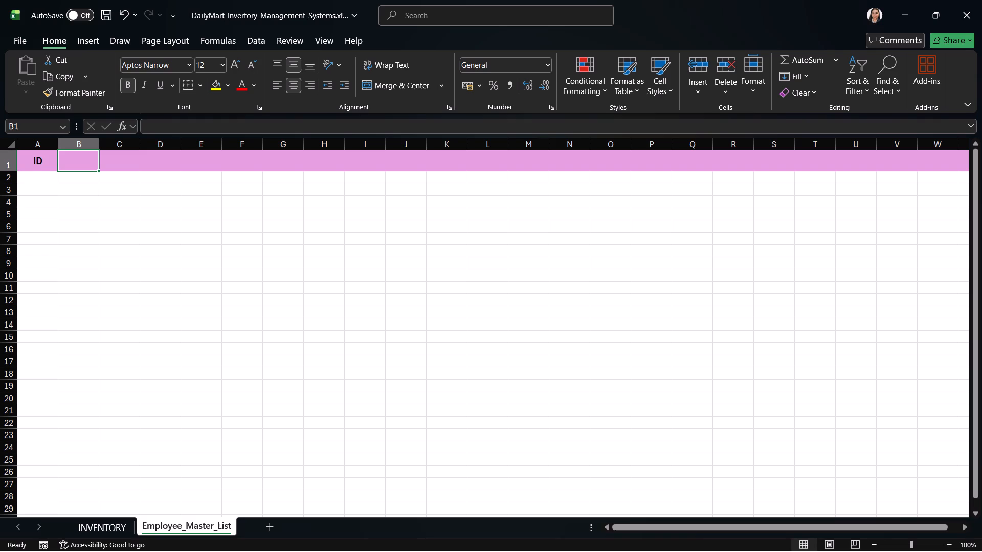
# Insert a blank row above the pink ID header row.
pyautogui.rightClick(11, 174)
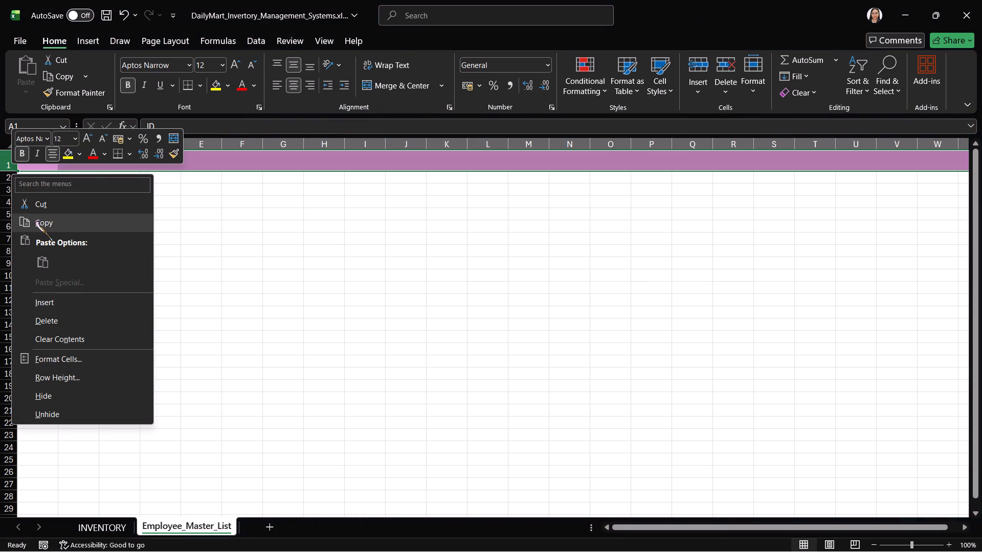
pyautogui.click(52, 310)
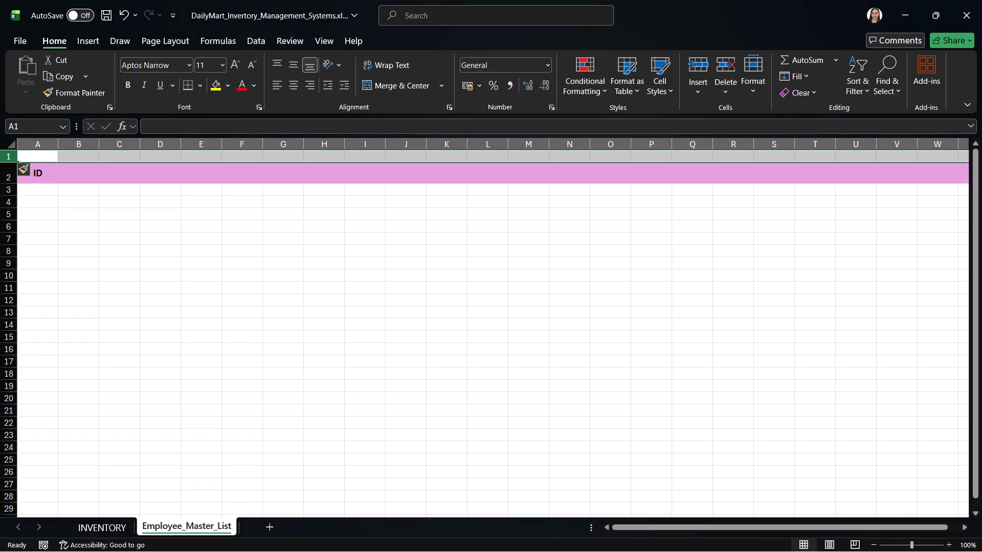
pyautogui.click(49, 163)
# Increase the height of the blank row 1 to more than double the default.
pyautogui.moveTo(11, 162); pyautogui.dragTo(12, 165)
pyautogui.moveTo(12, 165); pyautogui.dragTo(12, 179)
pyautogui.click(281, 176)
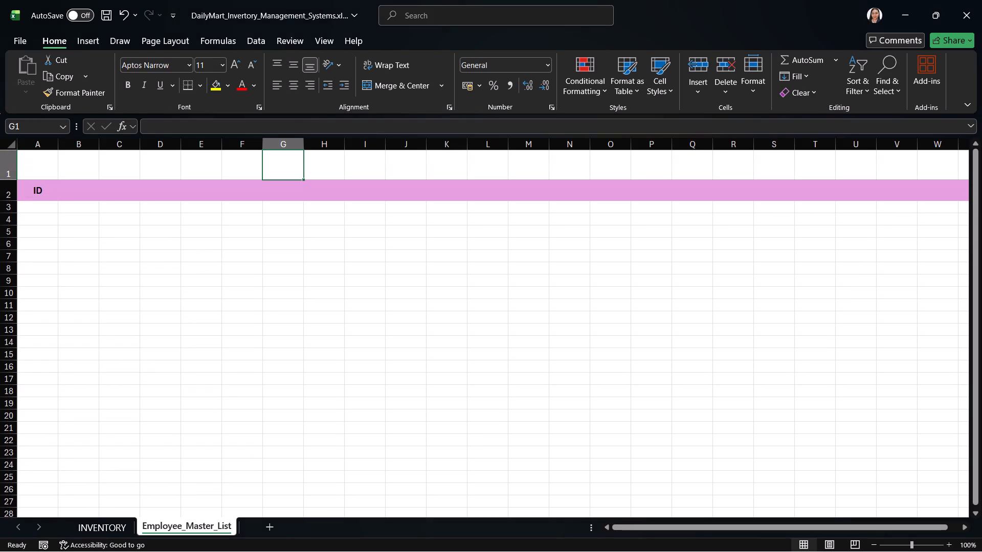
# Enter the sheet title EMPLOYEE RECORDS in cell H1 above the header row.
pyautogui.click(319, 170)
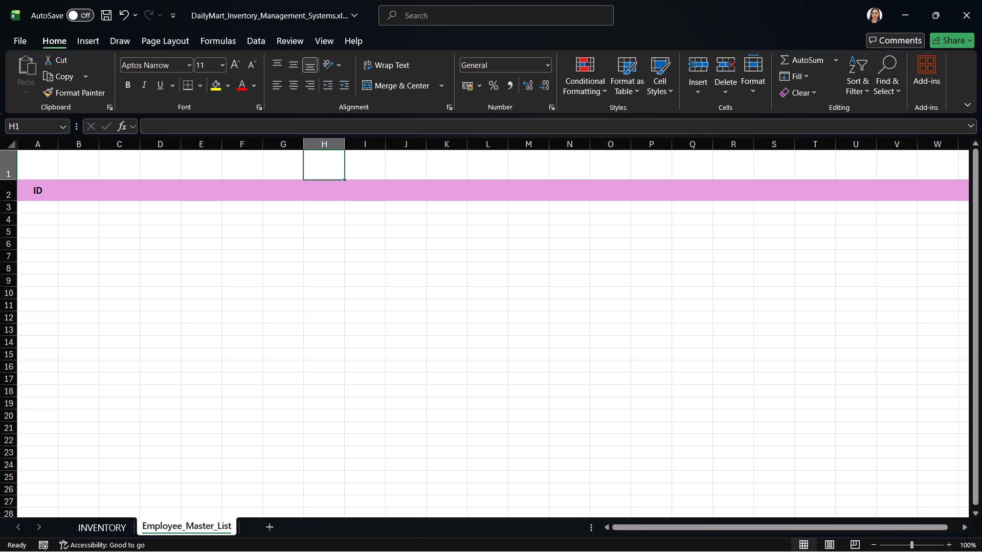
pyautogui.press('e')
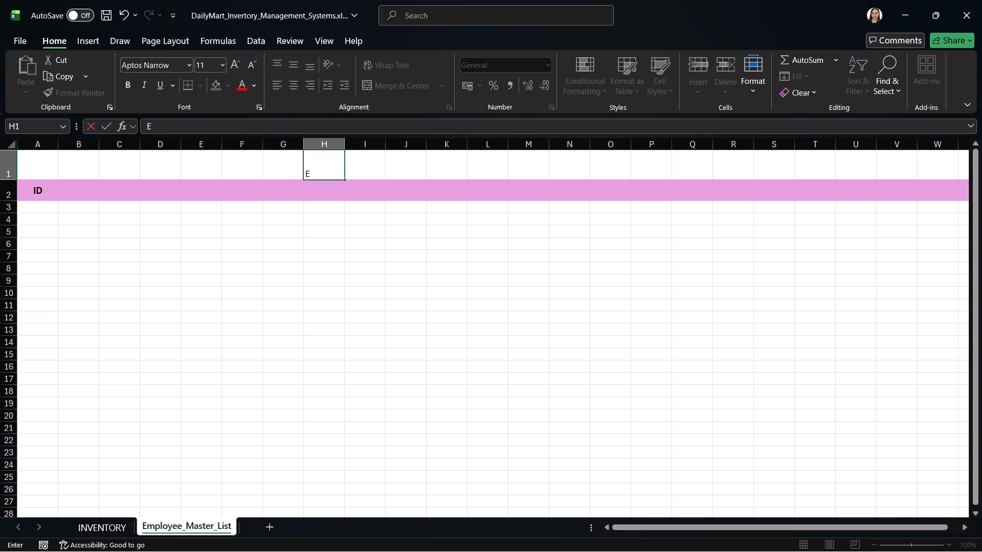
pyautogui.press('m')
pyautogui.press('BackSpace')
pyautogui.write('M[')
pyautogui.press('BackSpace')
pyautogui.write('PL')
pyautogui.write('OYEE RECORDS')
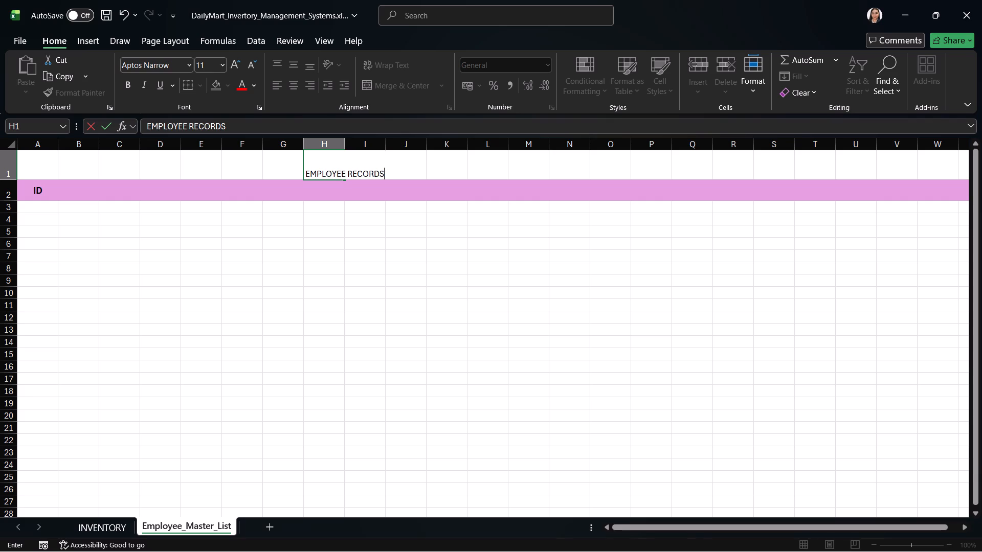
pyautogui.hotkey('ctrl', 'a')
# Centre the contents of the title row, row 1, horizontally.
pyautogui.click(7, 167)
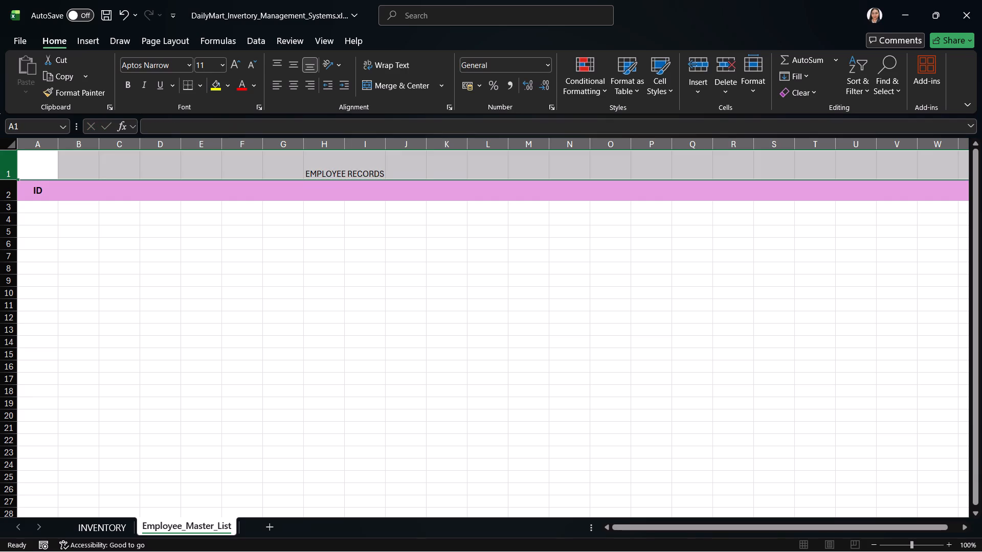
pyautogui.click(297, 80)
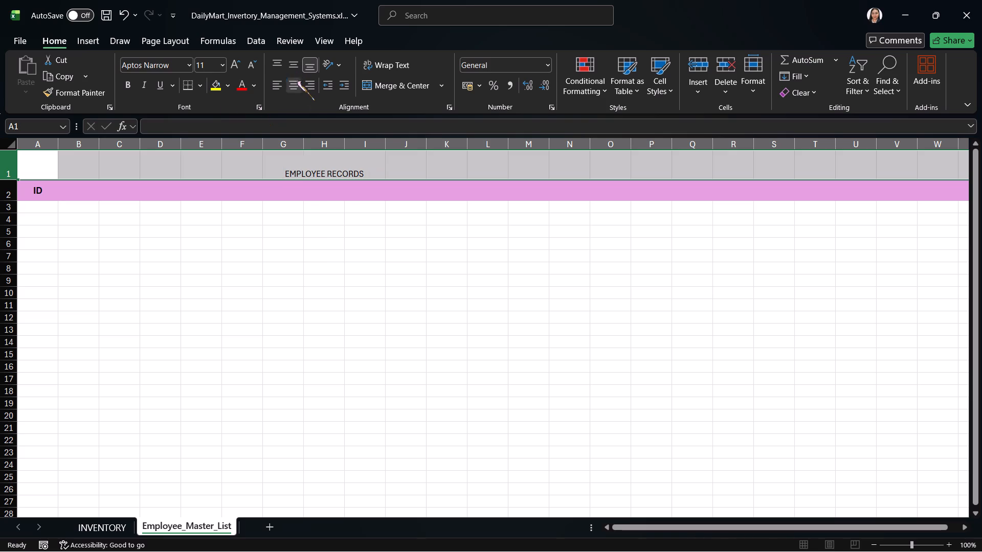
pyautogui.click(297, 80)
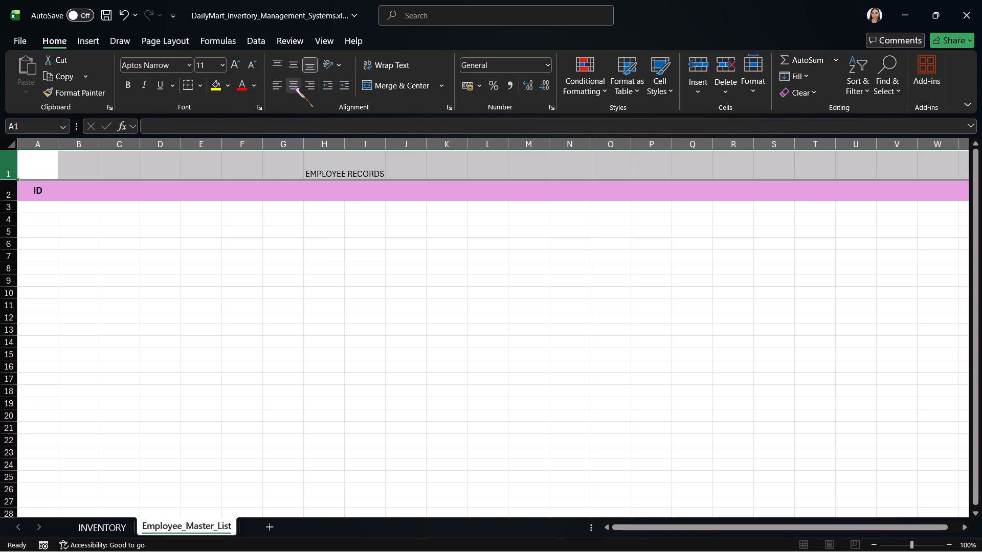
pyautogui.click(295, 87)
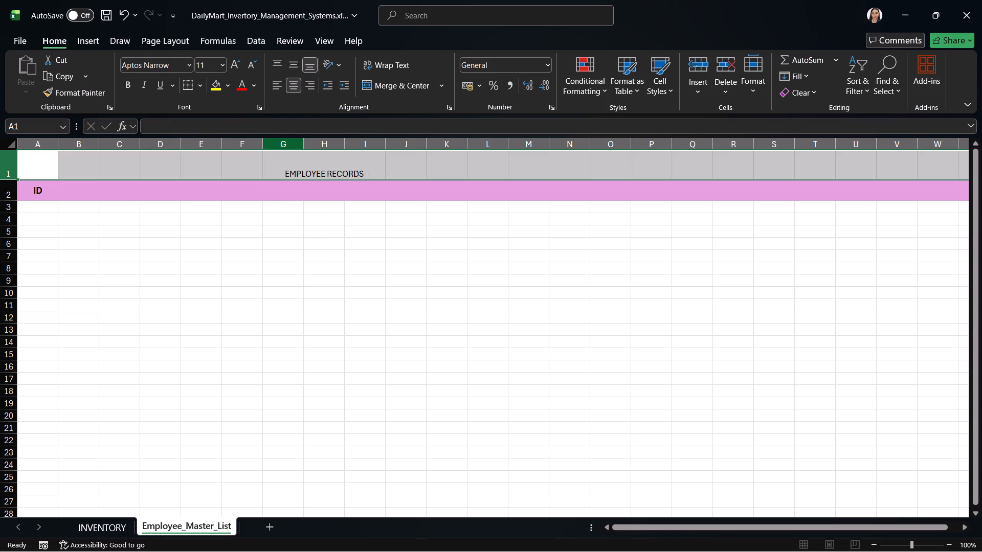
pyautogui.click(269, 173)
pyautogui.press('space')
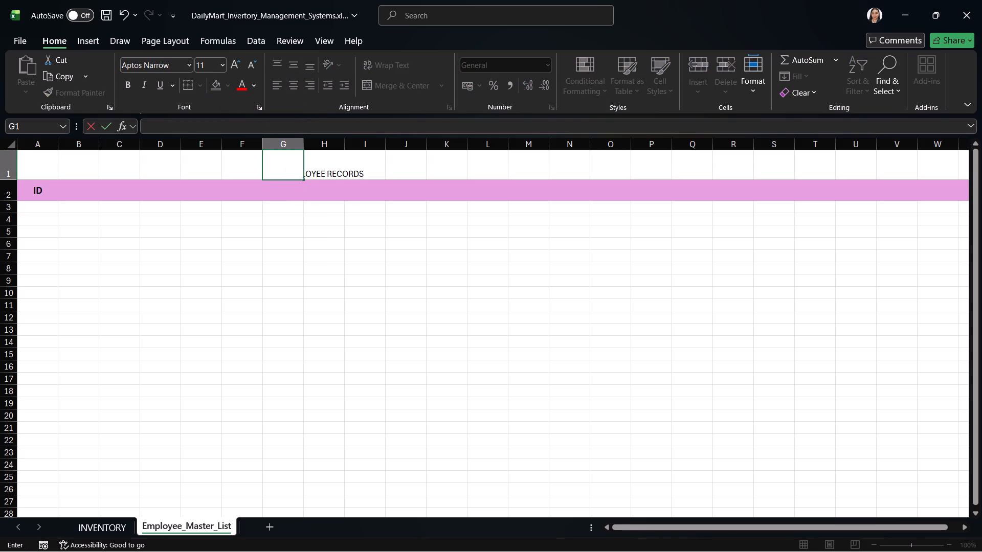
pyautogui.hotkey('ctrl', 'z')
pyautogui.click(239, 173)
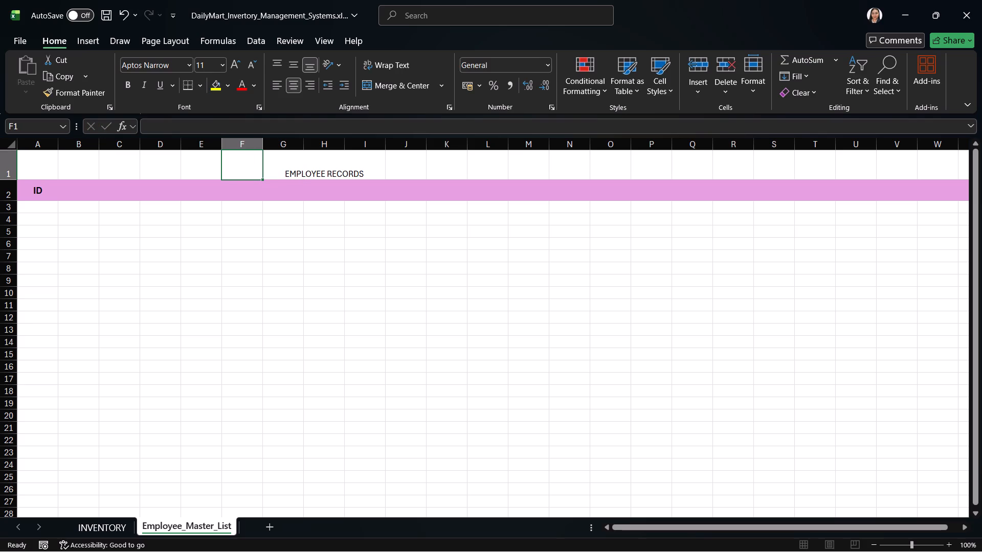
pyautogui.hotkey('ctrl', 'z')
# Left-align the title row, row 1, with an indent of about six levels.
pyautogui.click(4, 159)
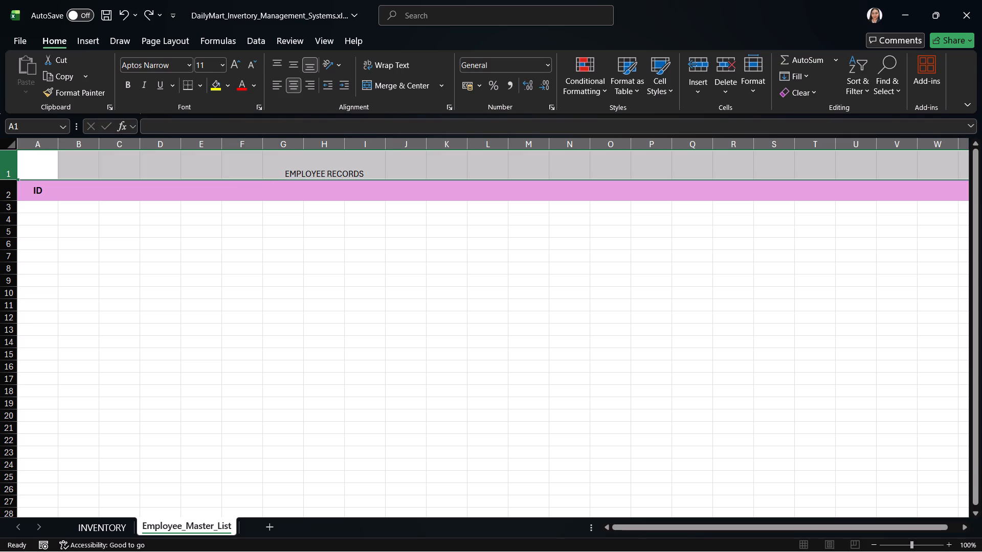
pyautogui.click(345, 87)
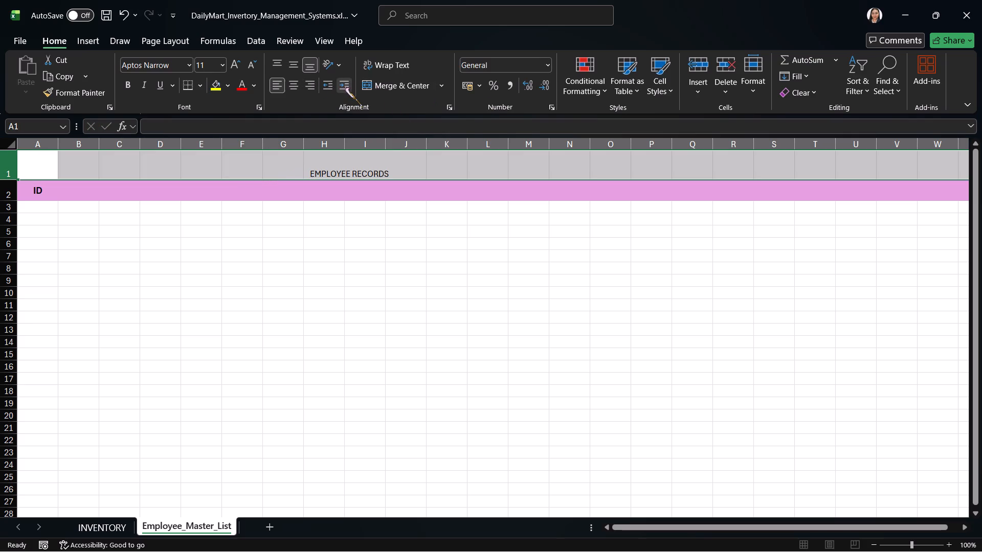
pyautogui.tripleClick(345, 87)
pyautogui.tripleClick(345, 87)
pyautogui.doubleClick(345, 87)
pyautogui.click(345, 87)
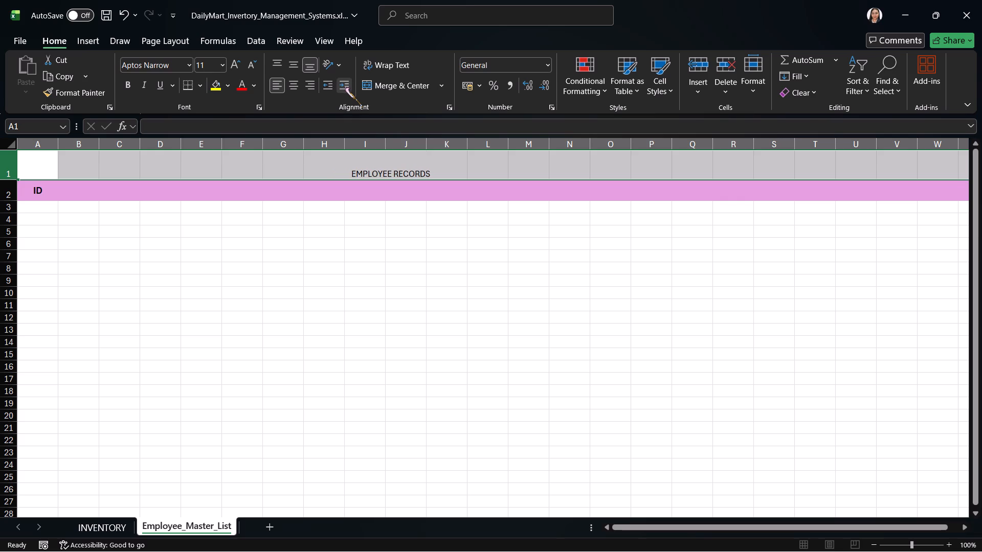
pyautogui.tripleClick(323, 88)
pyautogui.click(323, 88)
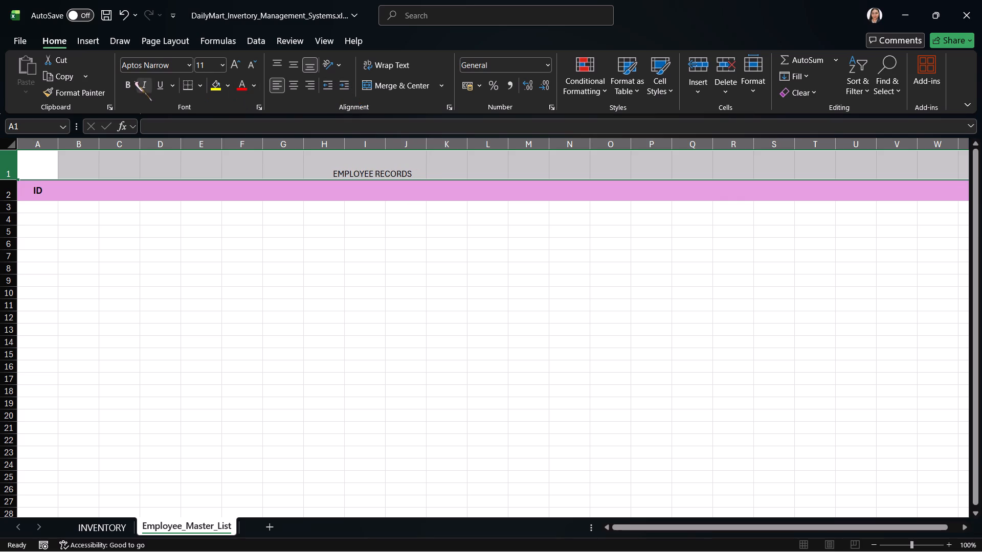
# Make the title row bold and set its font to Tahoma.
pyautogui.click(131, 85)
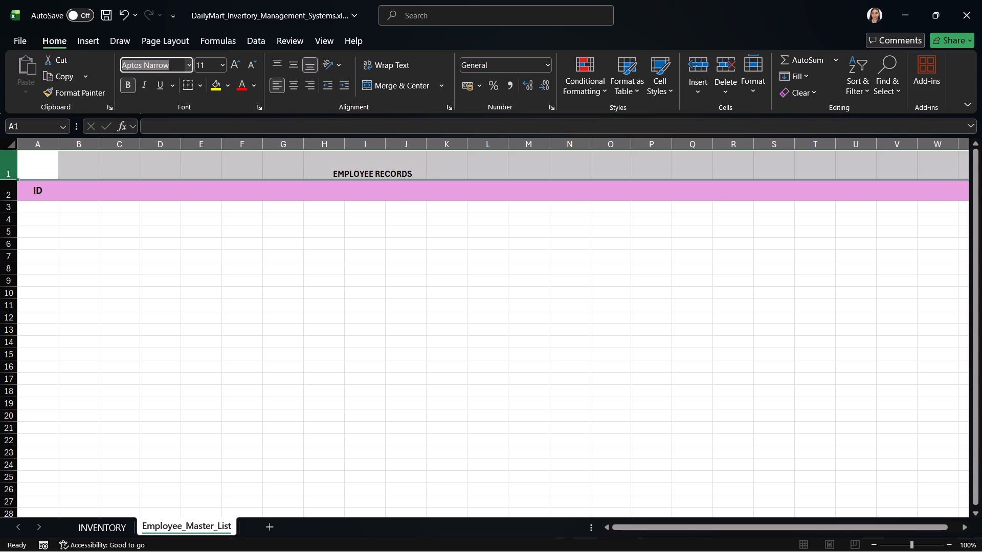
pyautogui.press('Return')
# Set the font of the entire sheet to Times New Roman.
pyautogui.hotkey('ctrl', 'a')
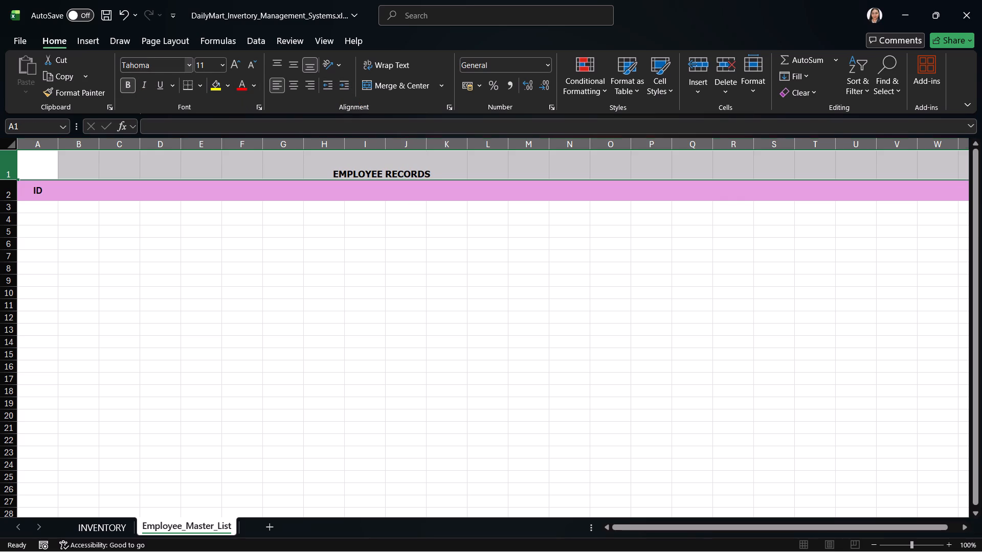
pyautogui.click(141, 69)
pyautogui.click(141, 69)
pyautogui.doubleClick(141, 69)
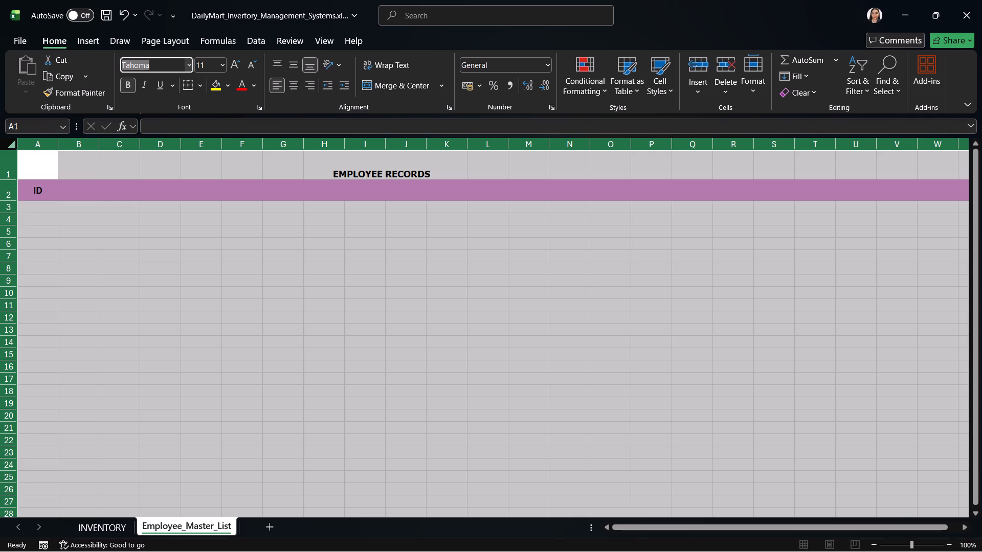
pyautogui.press('i')
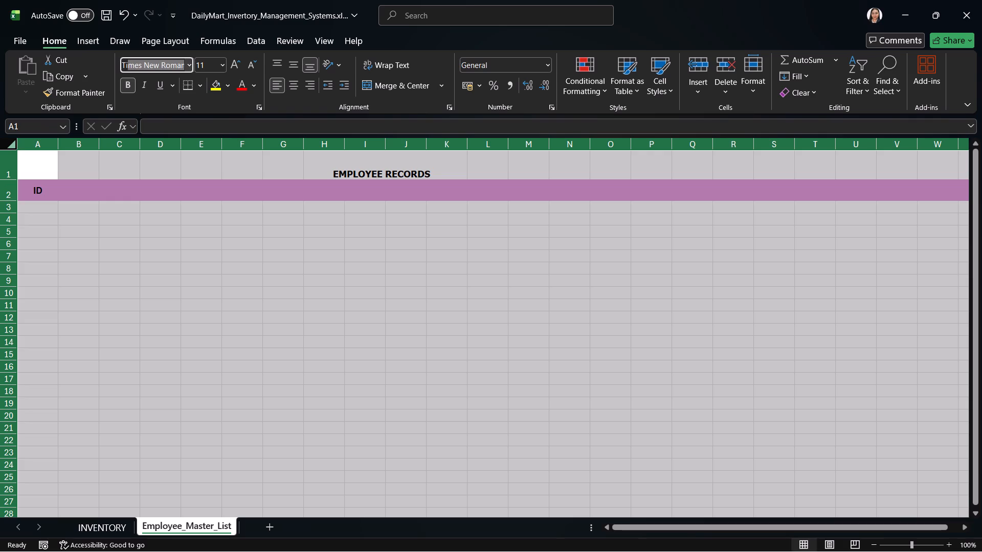
pyautogui.press('Return')
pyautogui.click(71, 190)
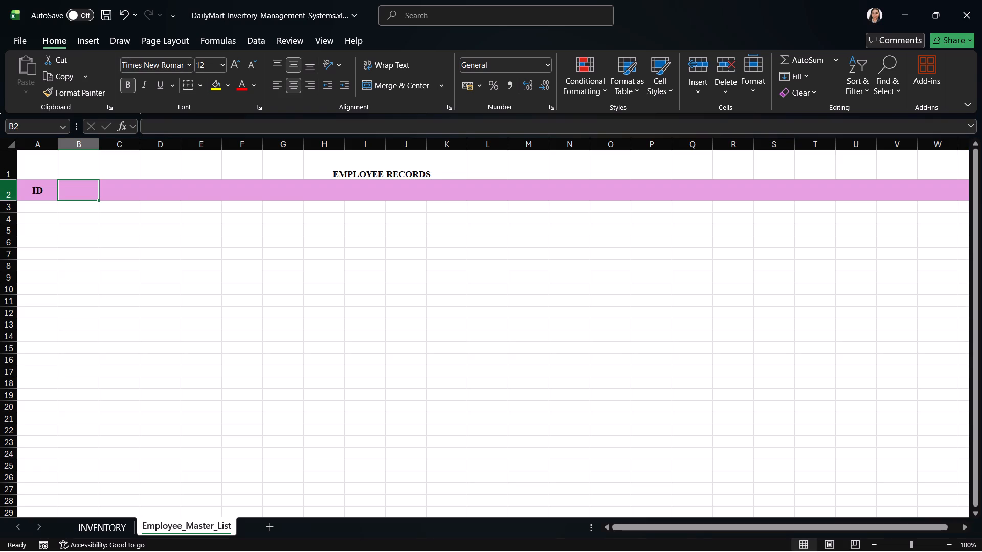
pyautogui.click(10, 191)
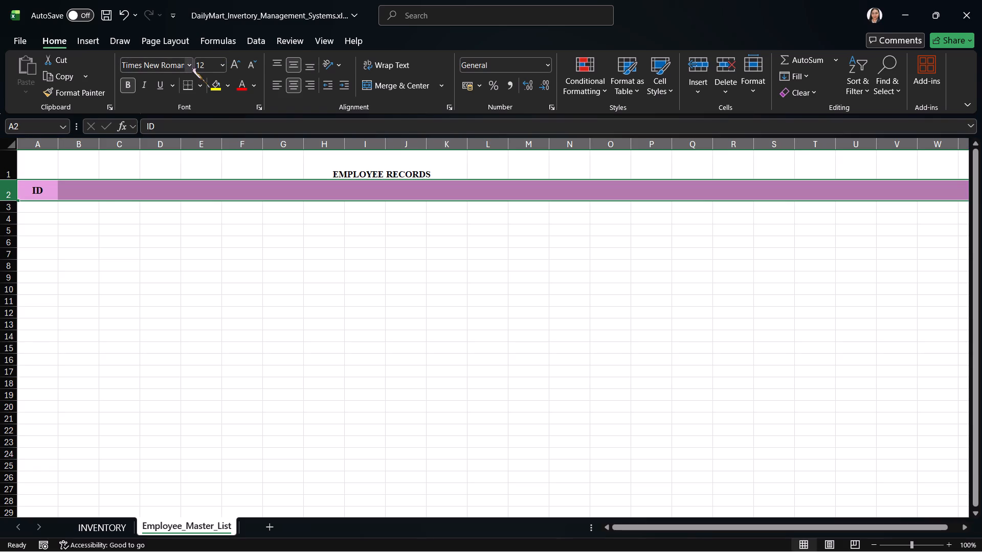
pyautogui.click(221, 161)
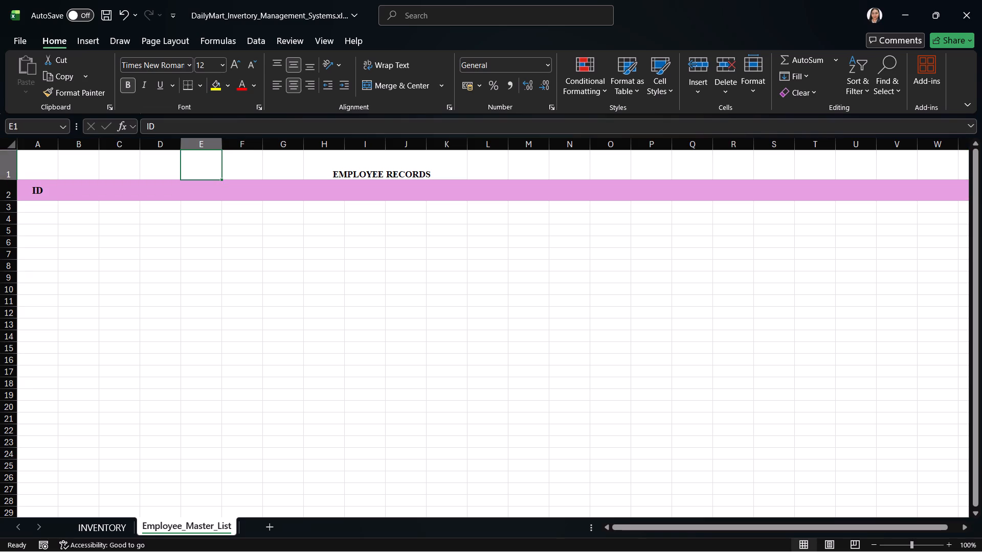
# Apply the 40% - Accent5 cell style to the title row, row 1.
pyautogui.click(12, 163)
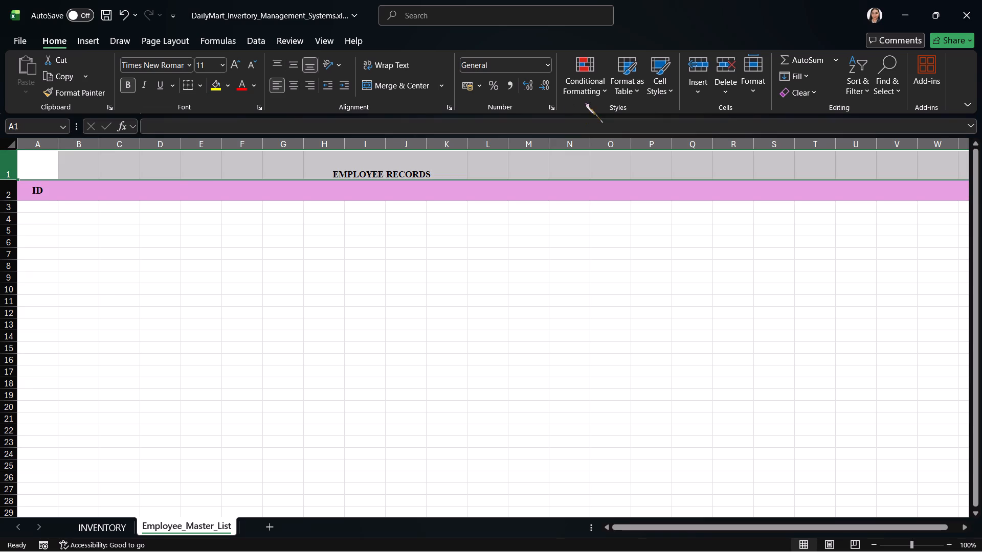
pyautogui.click(659, 88)
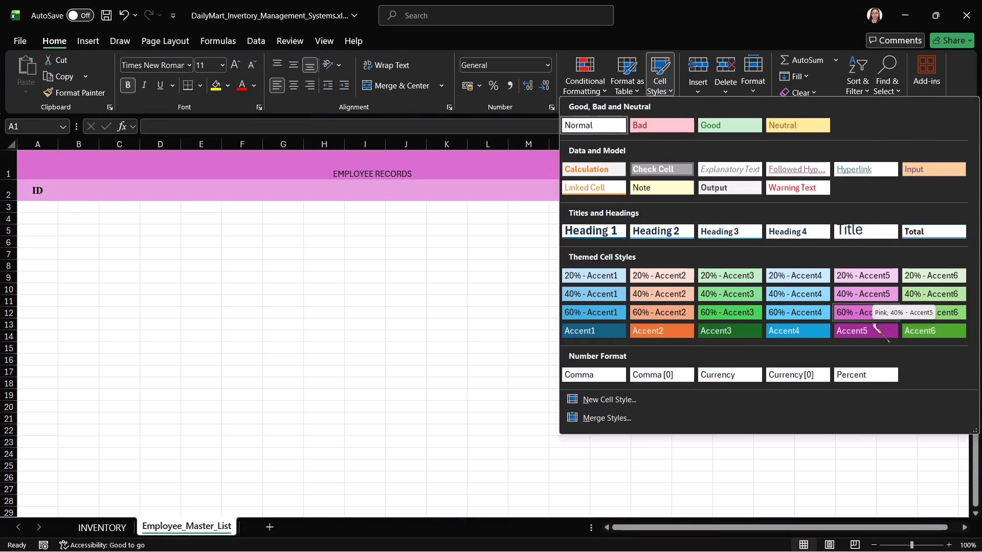
pyautogui.click(863, 293)
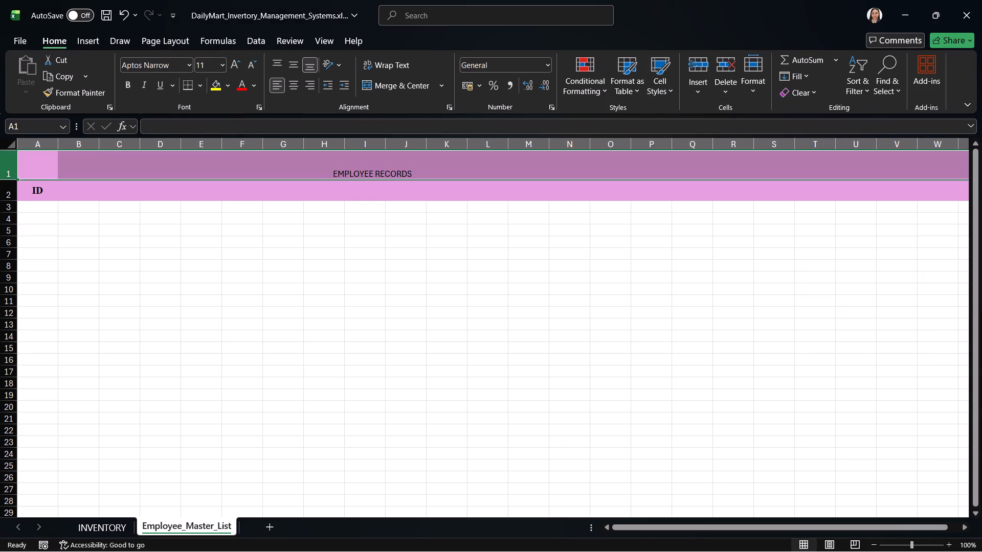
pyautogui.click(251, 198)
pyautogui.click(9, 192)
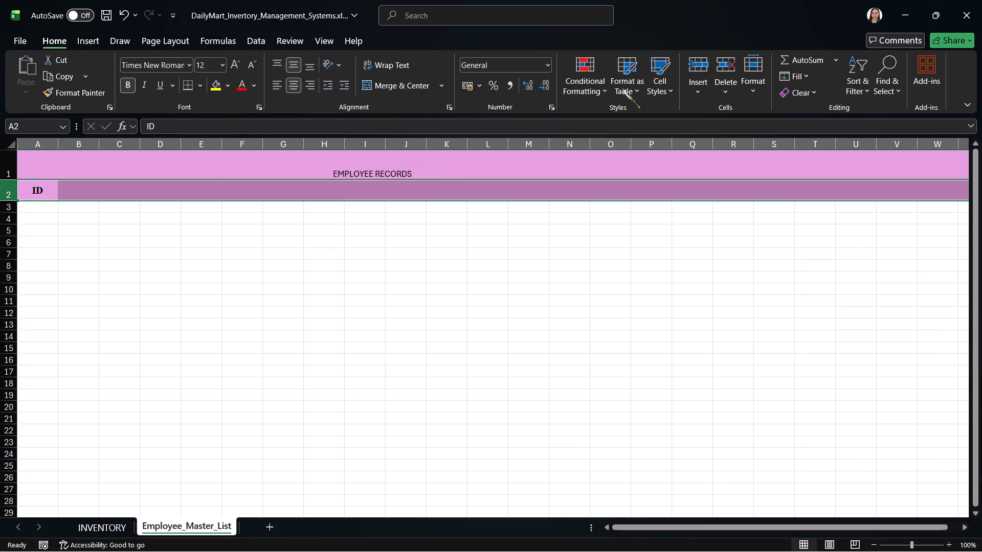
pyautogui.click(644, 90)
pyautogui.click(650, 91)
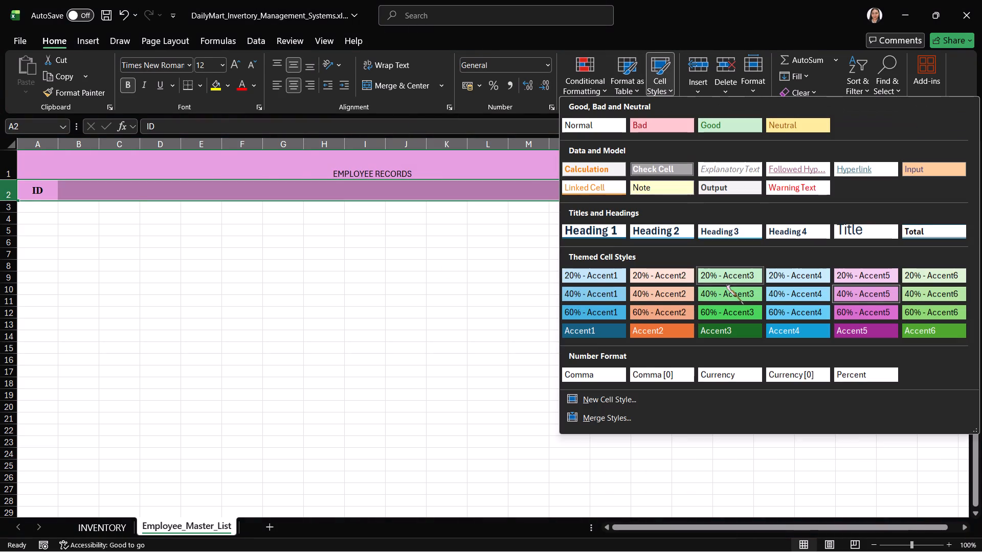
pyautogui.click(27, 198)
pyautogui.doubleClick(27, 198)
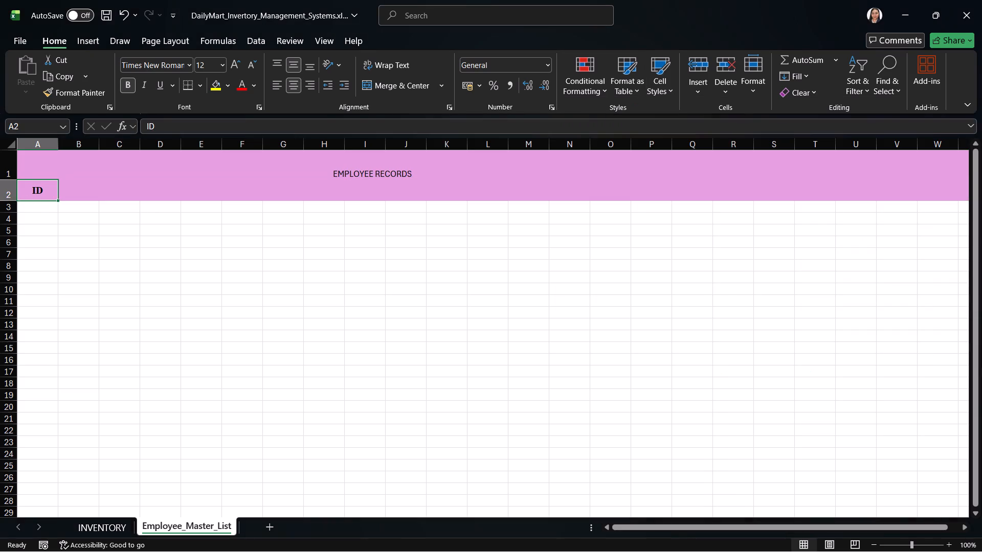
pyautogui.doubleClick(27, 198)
# Format row 2 as a table over $2:$2 with a purple Medium table style, leaving the existing-headers option off.
pyautogui.click(3, 191)
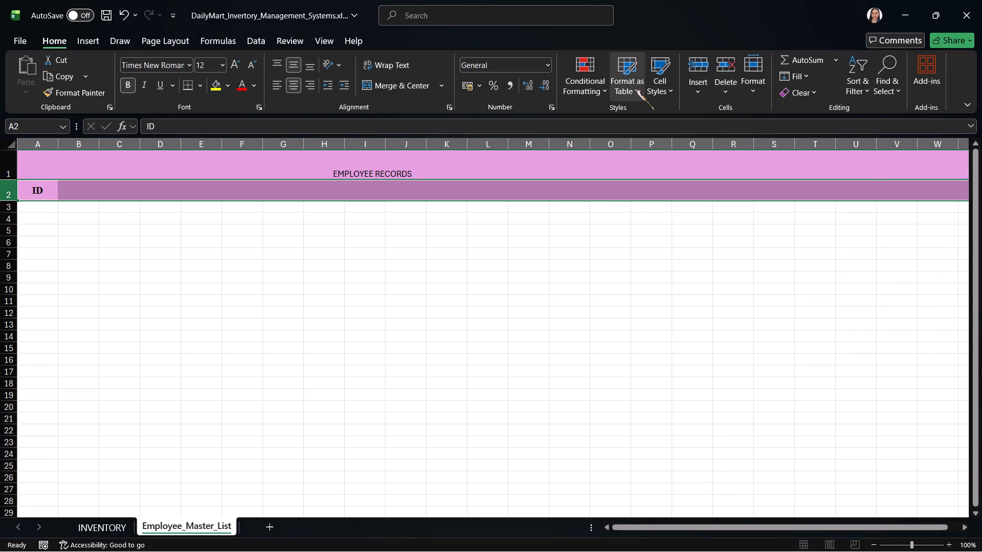
pyautogui.click(636, 89)
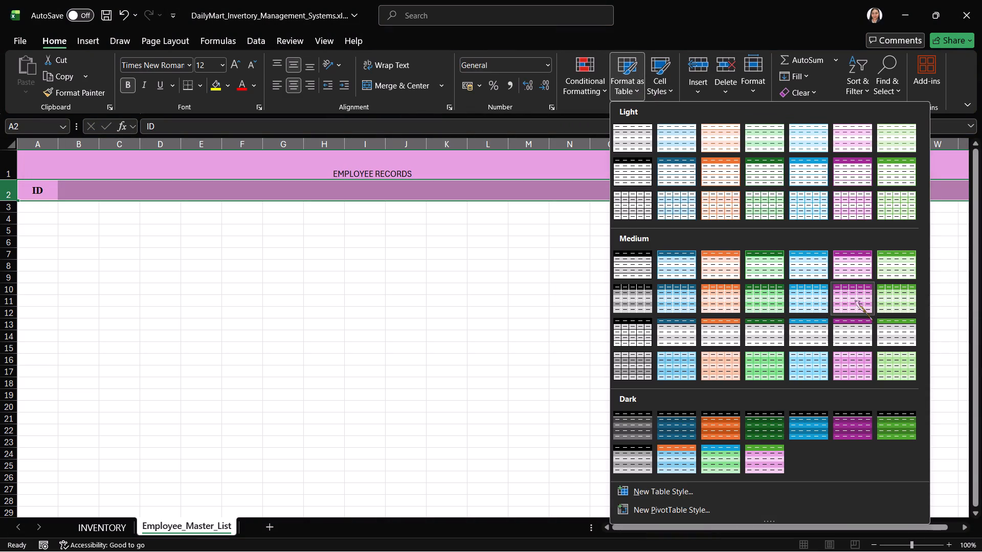
pyautogui.click(856, 338)
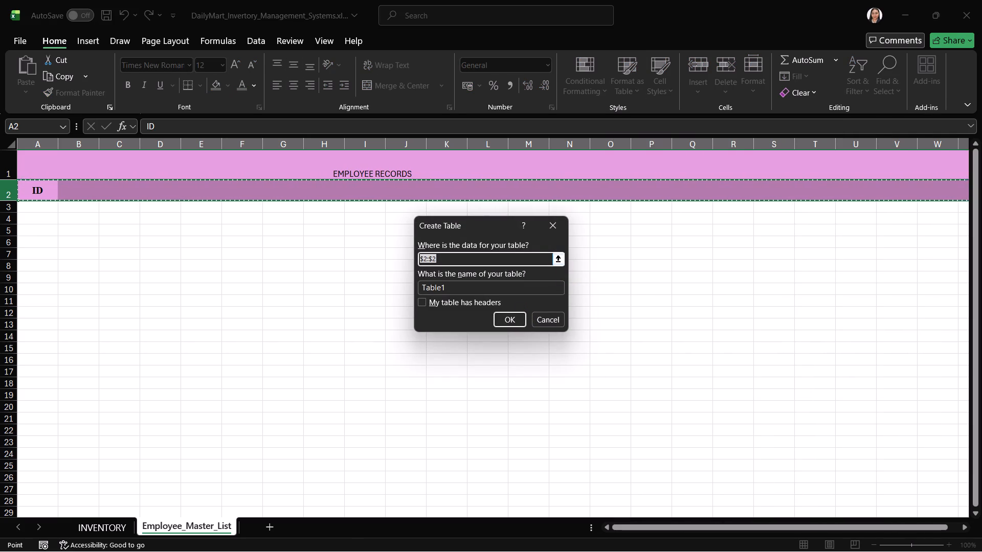
pyautogui.click(515, 319)
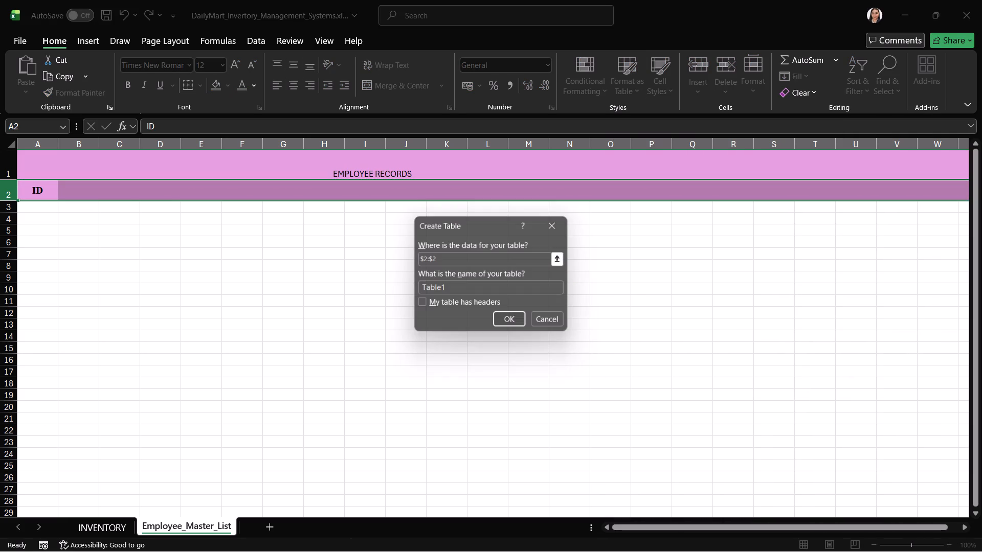
pyautogui.click(258, 256)
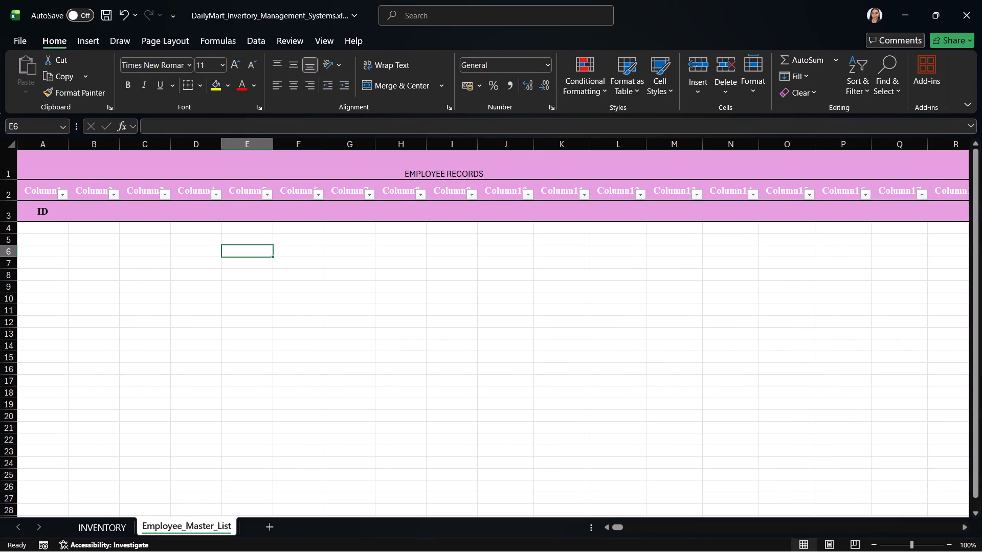
# Delete the ID row, row 3, directly below the table's header row.
pyautogui.doubleClick(10, 216)
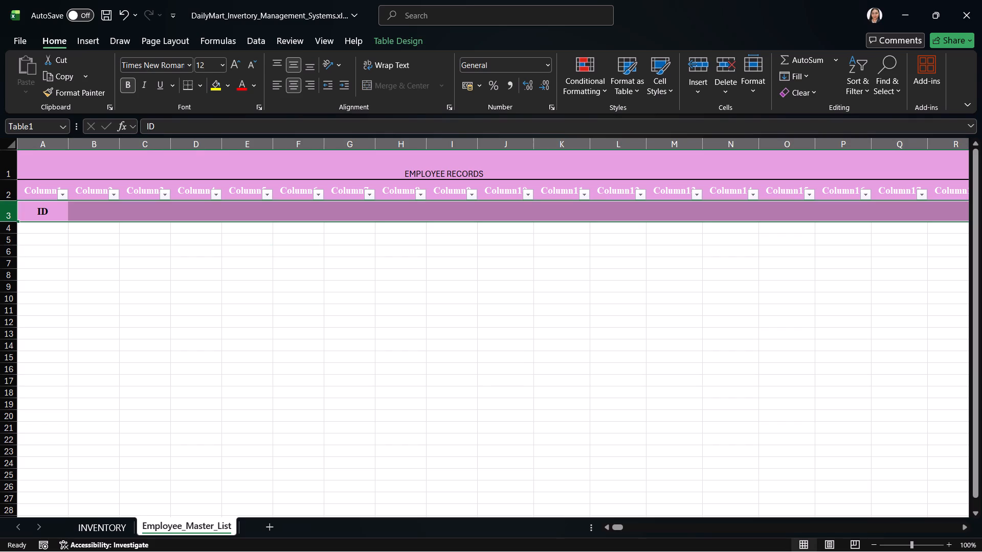
pyautogui.rightClick(1, 216)
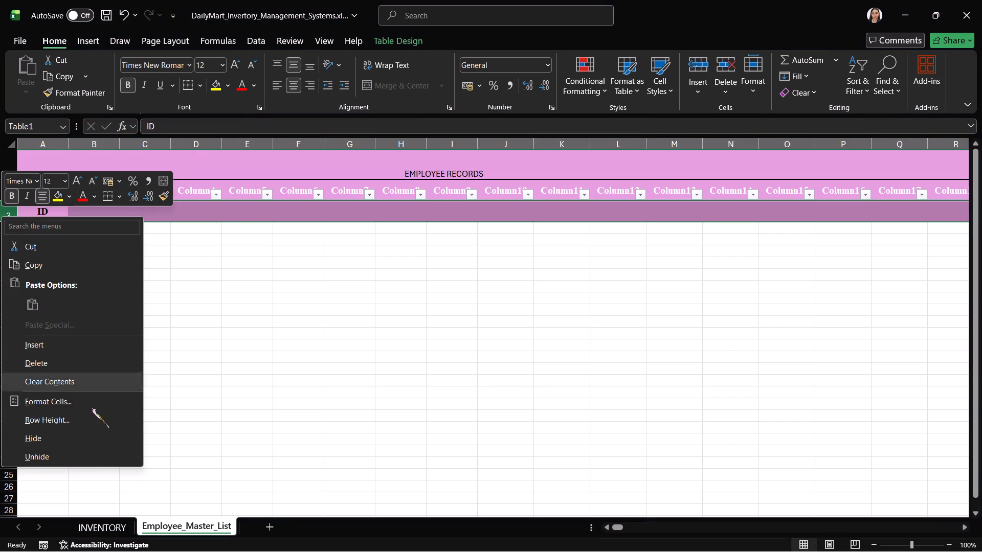
pyautogui.click(62, 366)
pyautogui.click(116, 201)
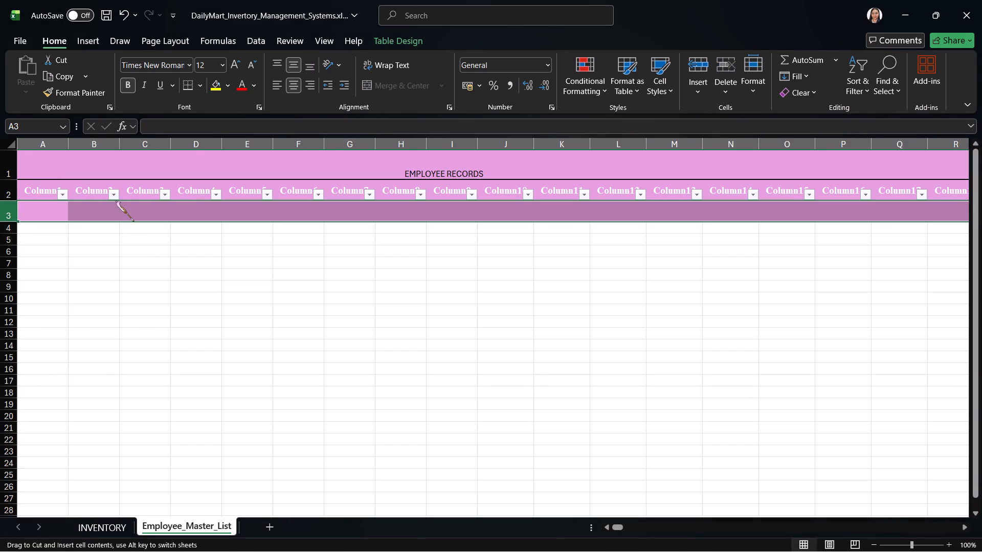
# Apply the Normal cell style to row 3 below the table headers.
pyautogui.click(667, 87)
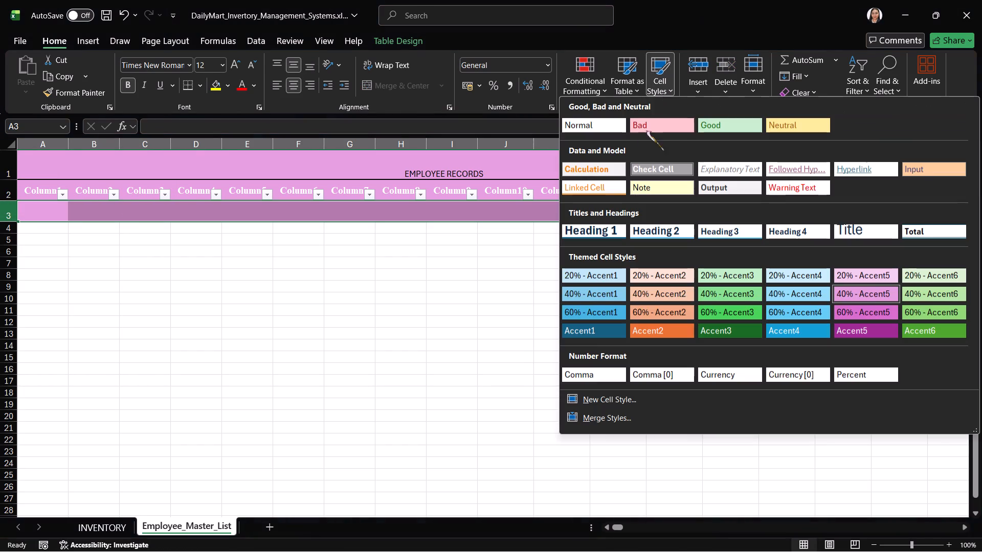
pyautogui.click(616, 126)
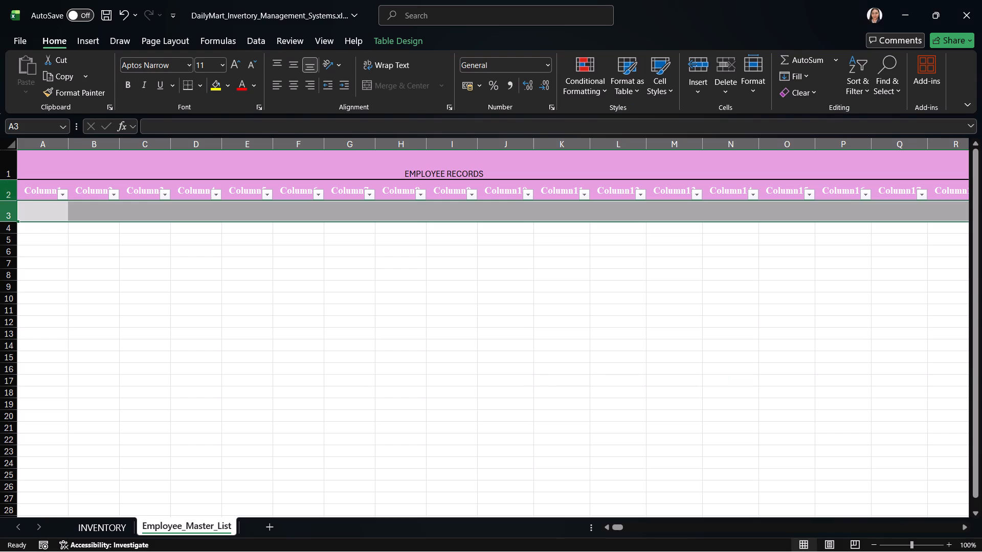
# Apply the dark purple Accent5 cell style to the table header row, row 2.
pyautogui.click(14, 197)
pyautogui.click(3, 196)
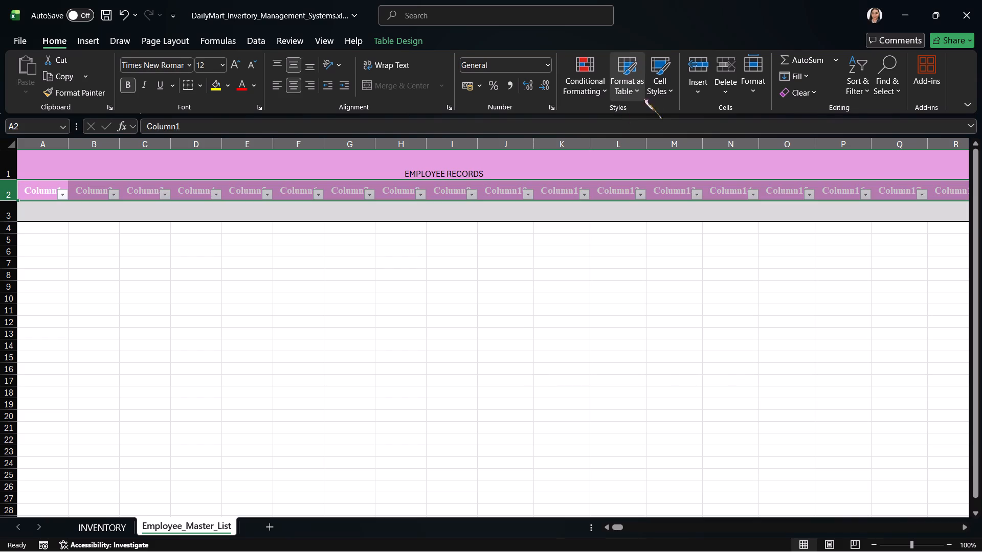
pyautogui.click(659, 91)
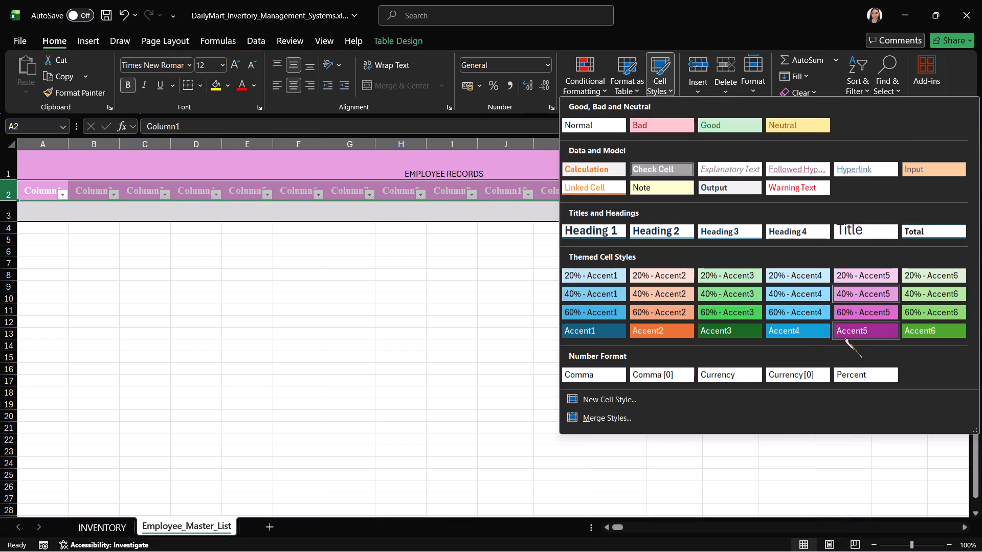
pyautogui.click(844, 338)
pyautogui.click(844, 338)
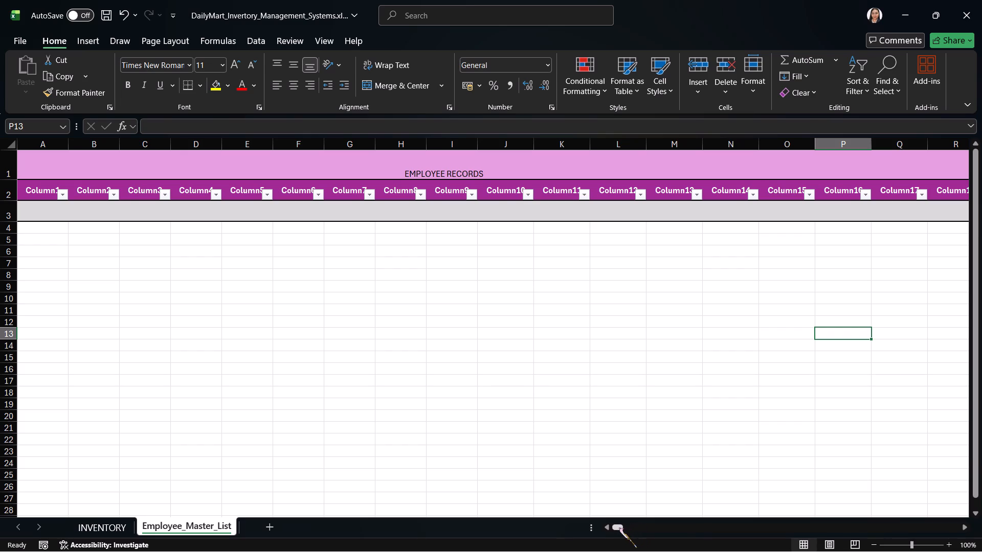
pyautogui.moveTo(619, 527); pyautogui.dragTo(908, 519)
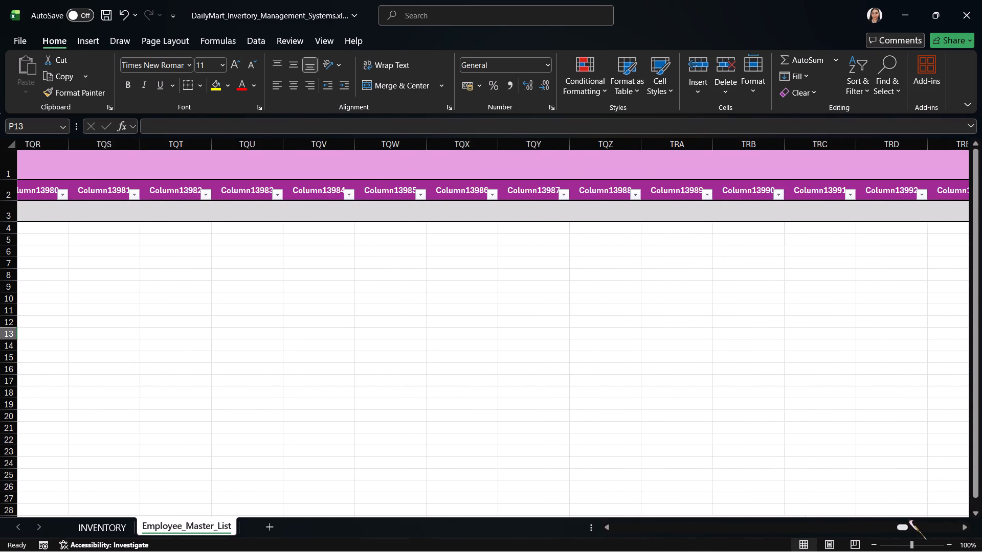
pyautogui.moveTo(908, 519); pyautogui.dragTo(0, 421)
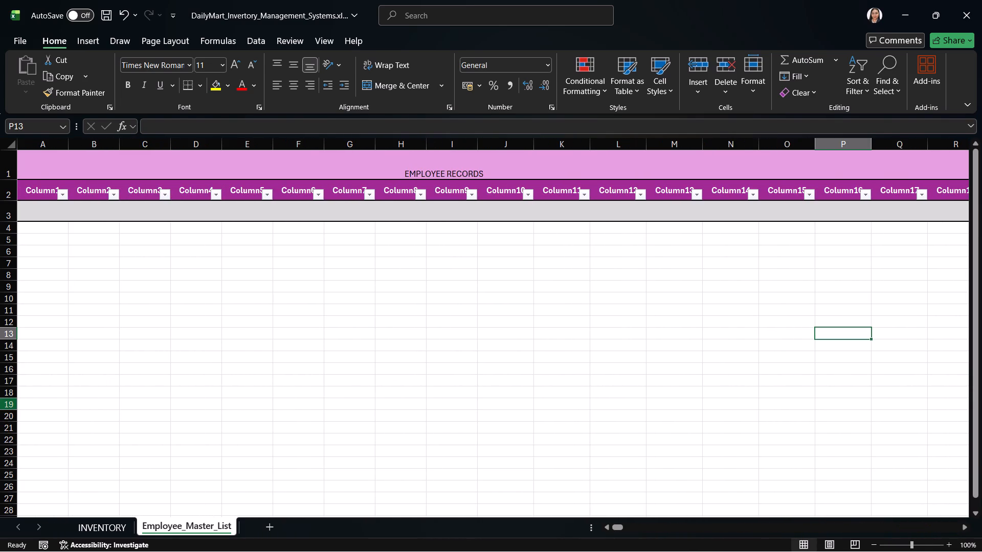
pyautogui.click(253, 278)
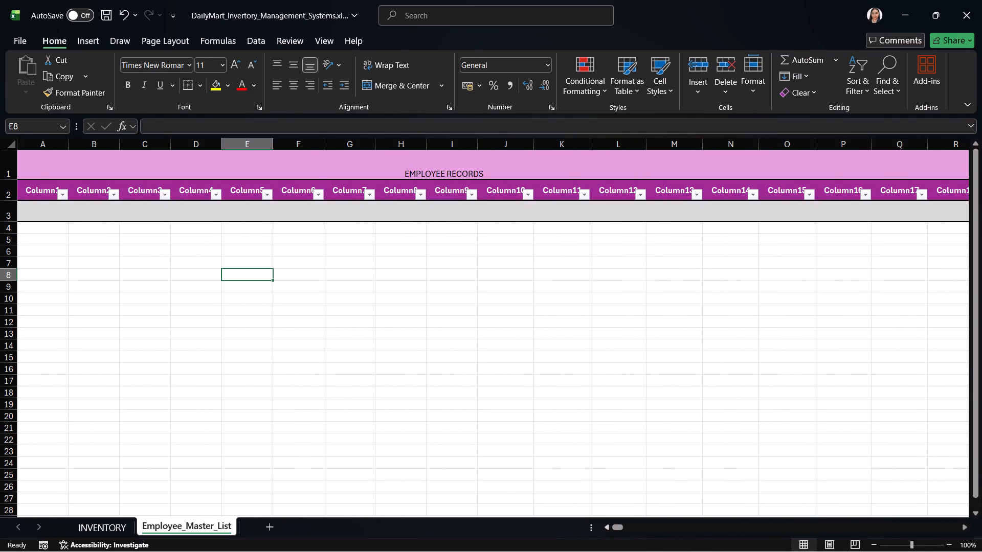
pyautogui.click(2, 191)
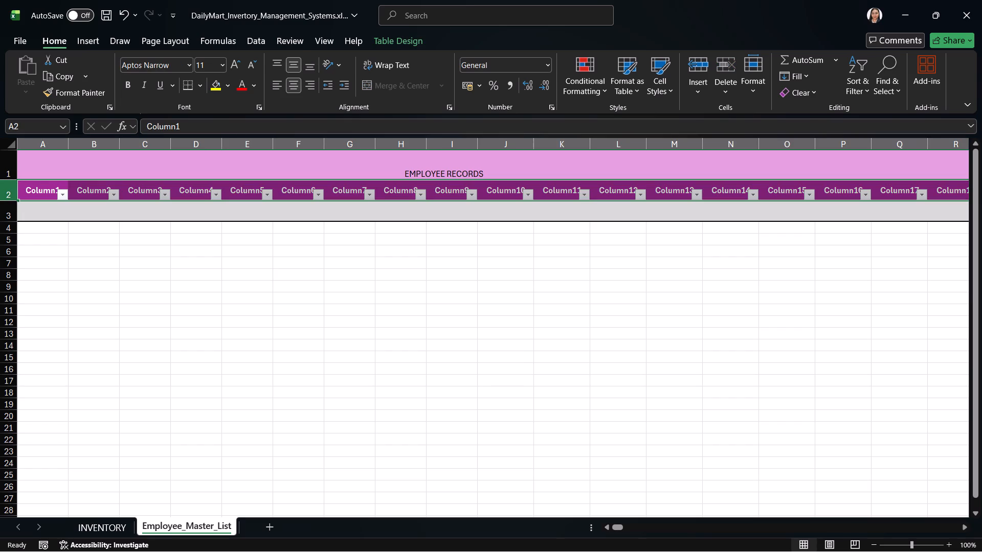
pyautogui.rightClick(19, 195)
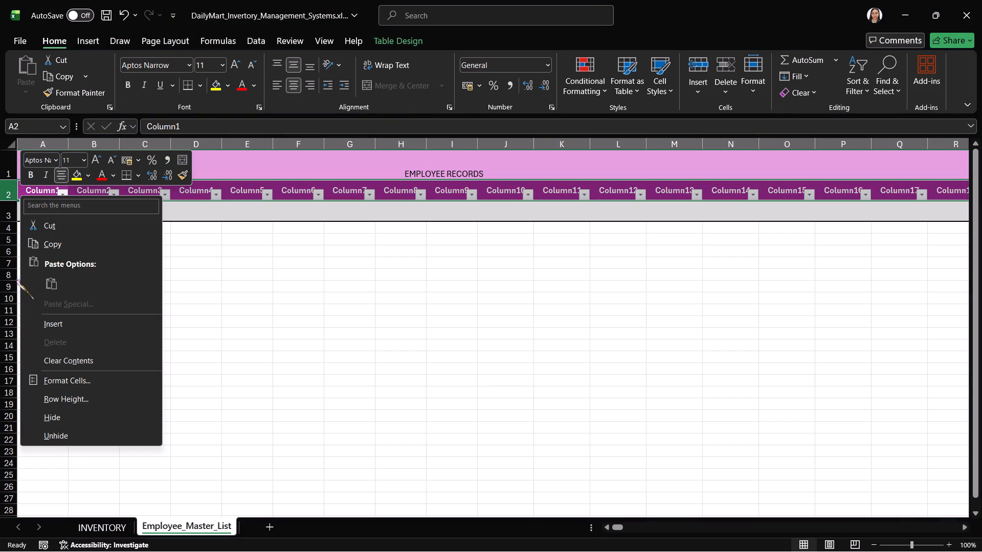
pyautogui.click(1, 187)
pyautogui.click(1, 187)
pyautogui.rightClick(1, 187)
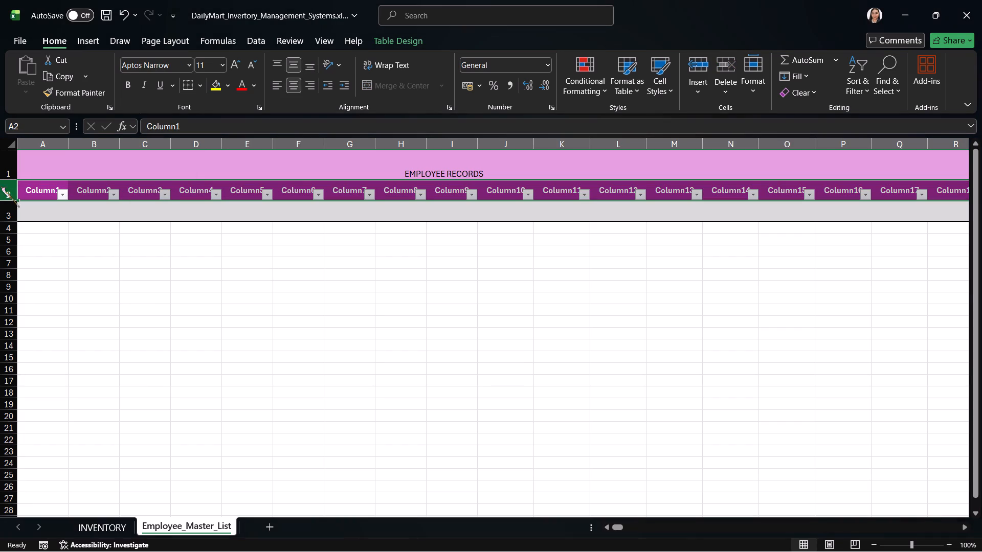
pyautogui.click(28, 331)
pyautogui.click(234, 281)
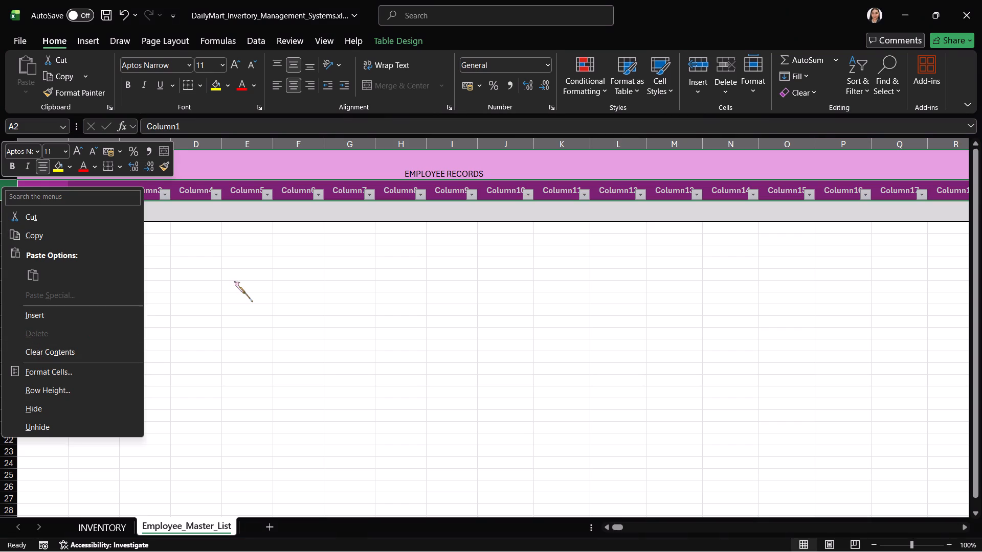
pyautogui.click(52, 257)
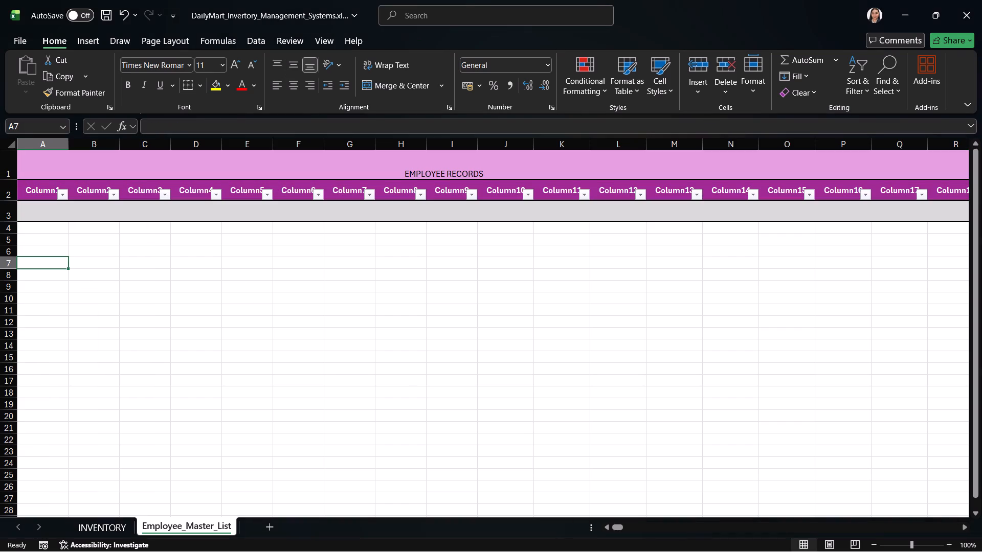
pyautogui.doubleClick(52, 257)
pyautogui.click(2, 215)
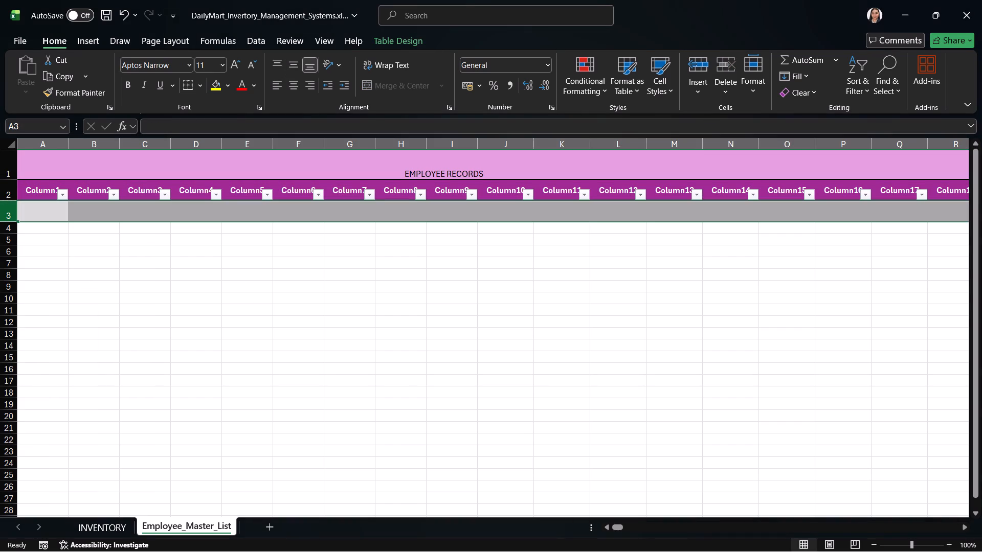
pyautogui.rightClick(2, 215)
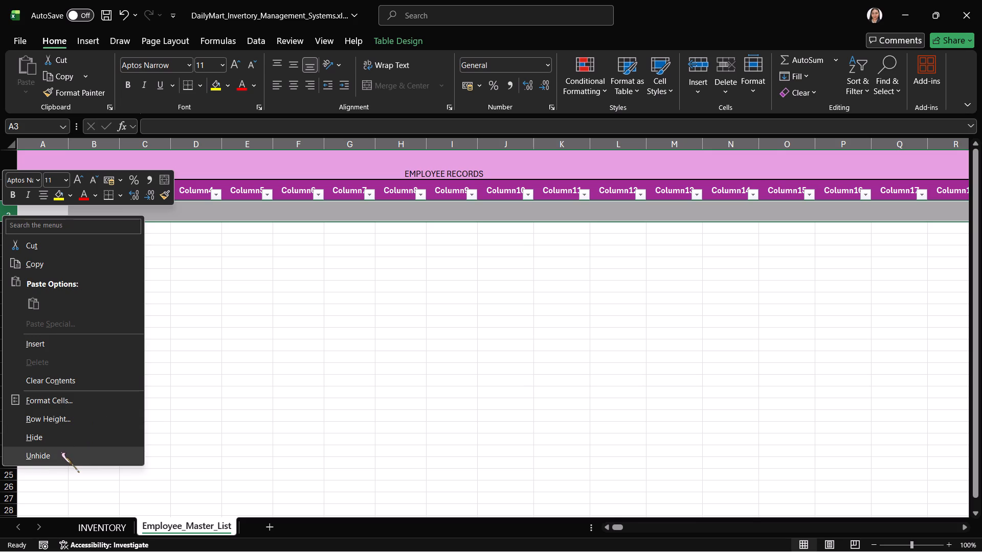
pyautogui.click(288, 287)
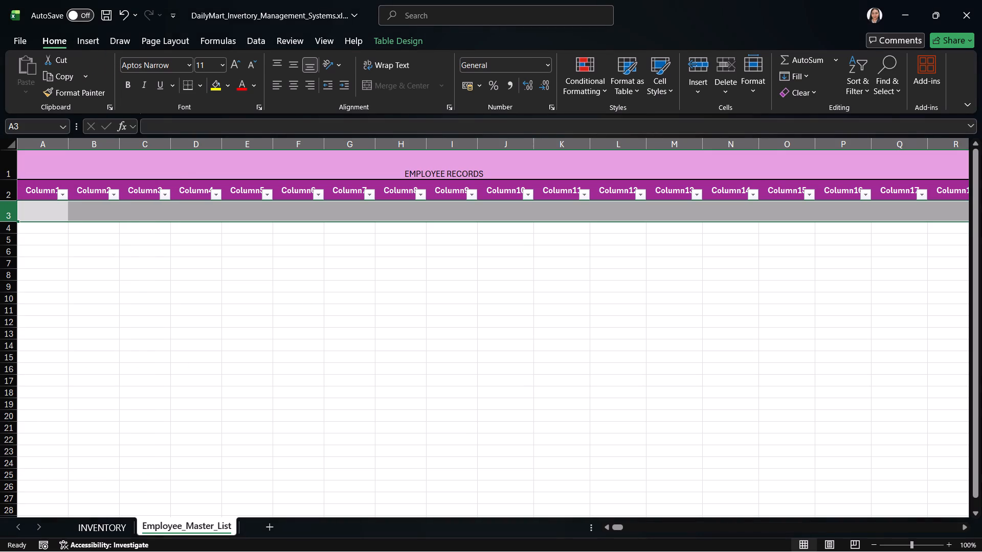
# Undo the recent edits back to before row 2 became a table, keeping the pink style on the EMPLOYEE RECORDS row.
pyautogui.click(138, 316)
pyautogui.hotkey('ctrl', 'z')
pyautogui.hotkey('ctrl', 'z')
pyautogui.hotkey('ctrl', 'z')
pyautogui.hotkey('ctrl', 'z')
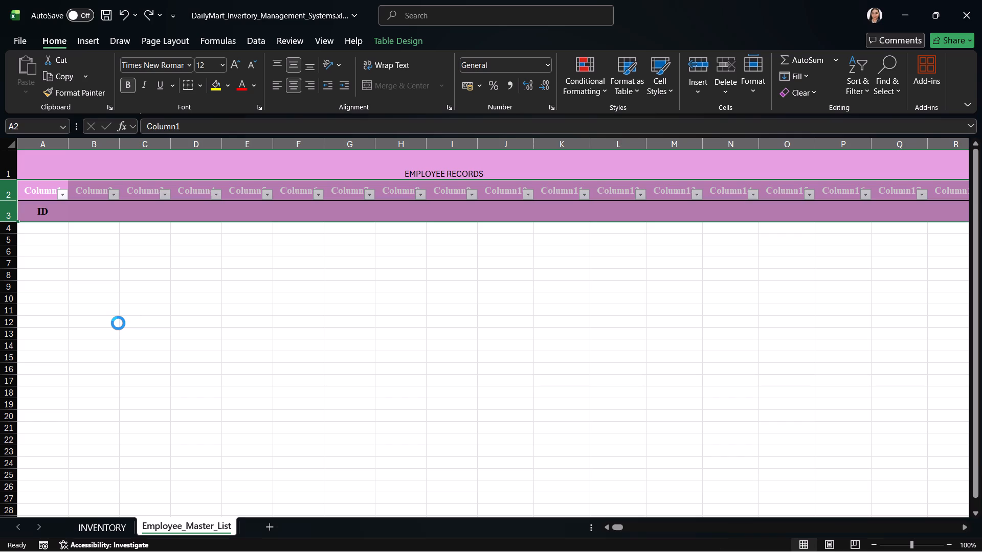
pyautogui.hotkey('ctrl', 'z')
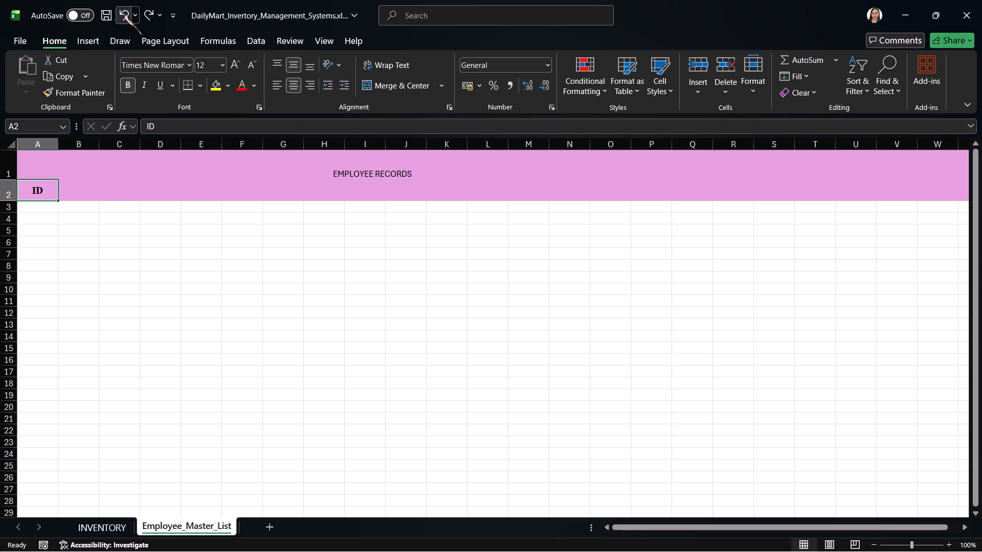
pyautogui.click(124, 14)
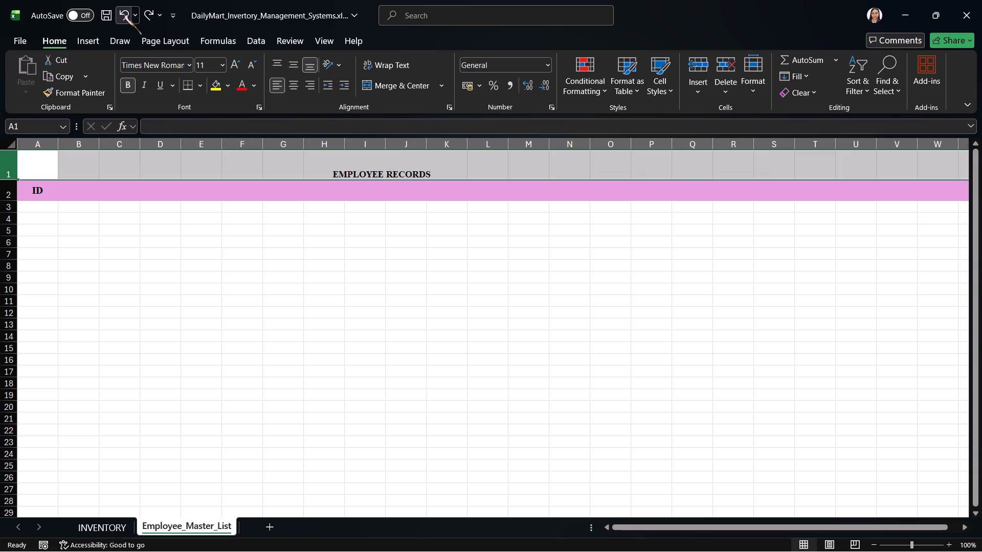
pyautogui.click(150, 16)
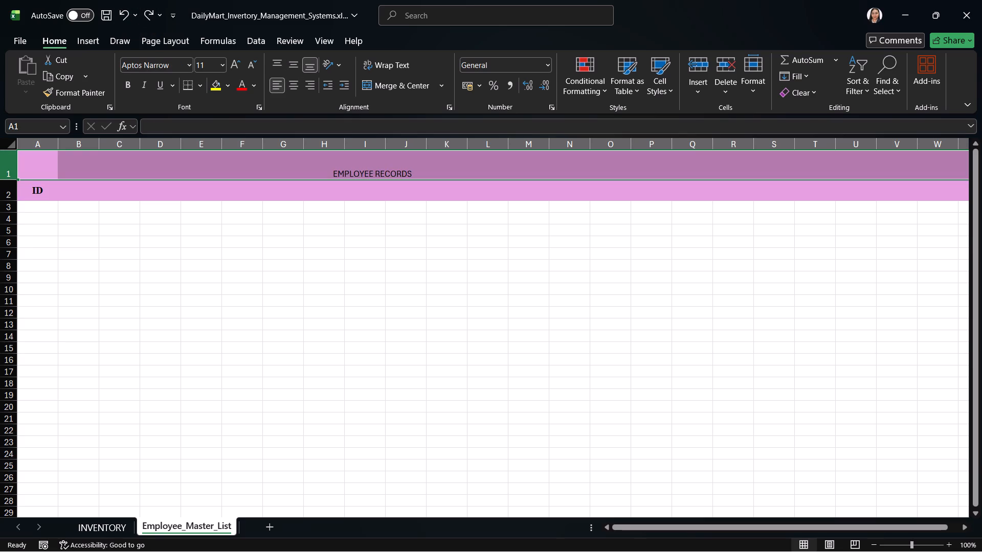
# Apply the Normal cell style to the whole ID row, row 2.
pyautogui.click(10, 199)
pyautogui.click(7, 196)
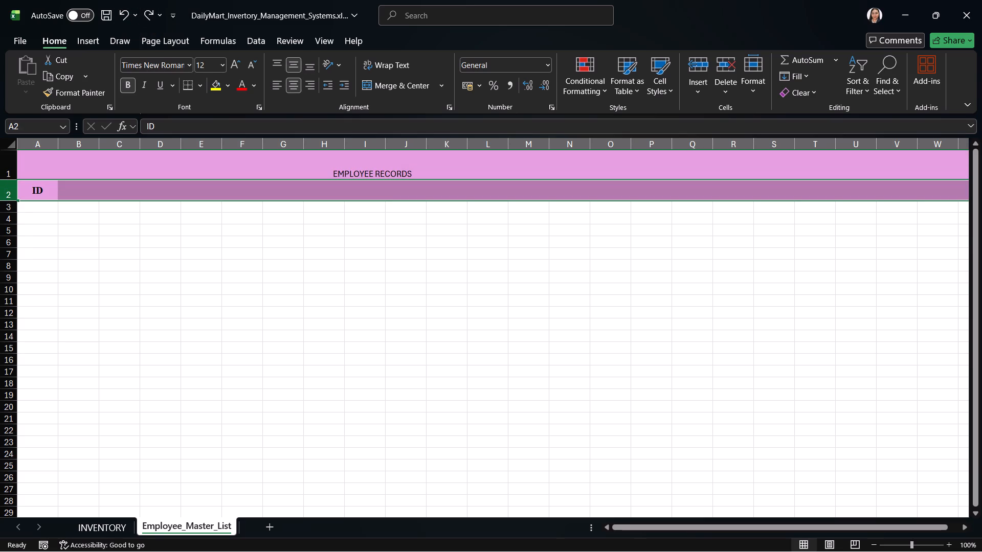
pyautogui.click(650, 91)
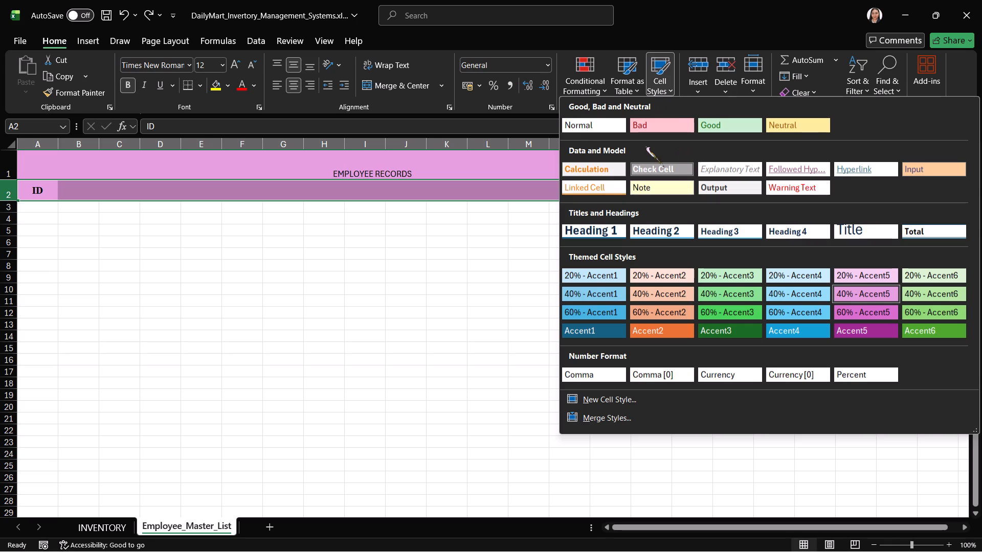
pyautogui.click(585, 134)
pyautogui.click(585, 131)
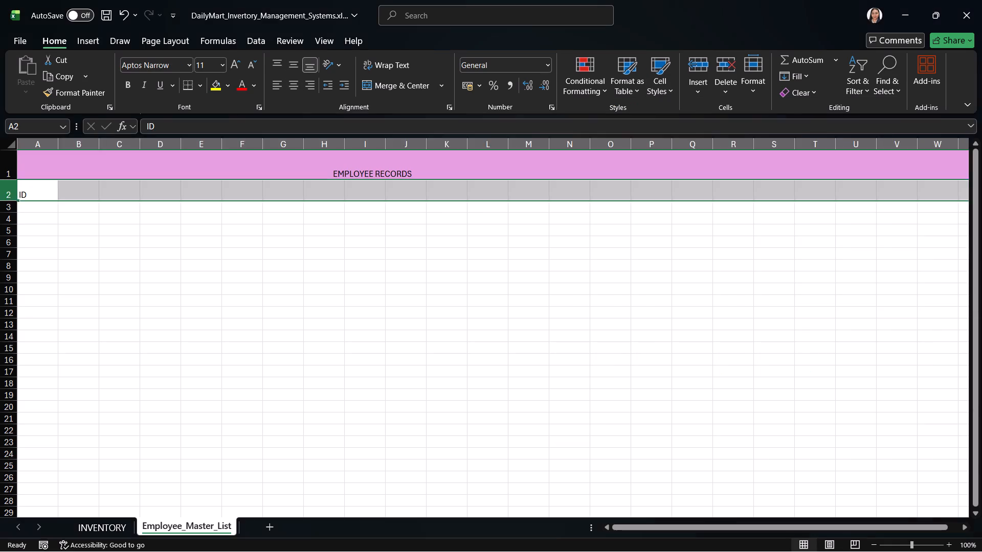
# Clear the ID text from cell A2.
pyautogui.click(185, 278)
pyautogui.click(41, 188)
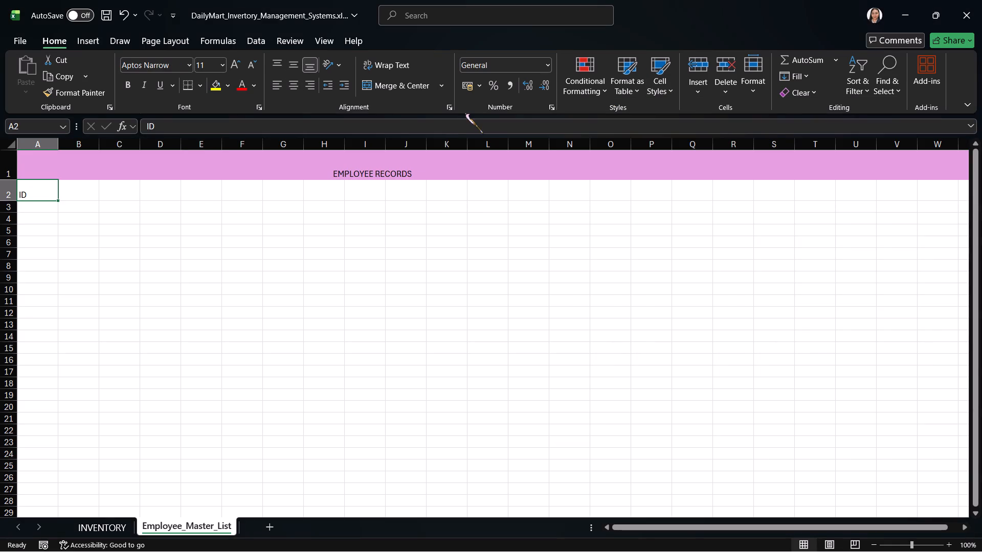
pyautogui.hscroll(-1, 465, 113)
pyautogui.press('BackSpace')
pyautogui.press('BackSpace')
pyautogui.press('BackSpace')
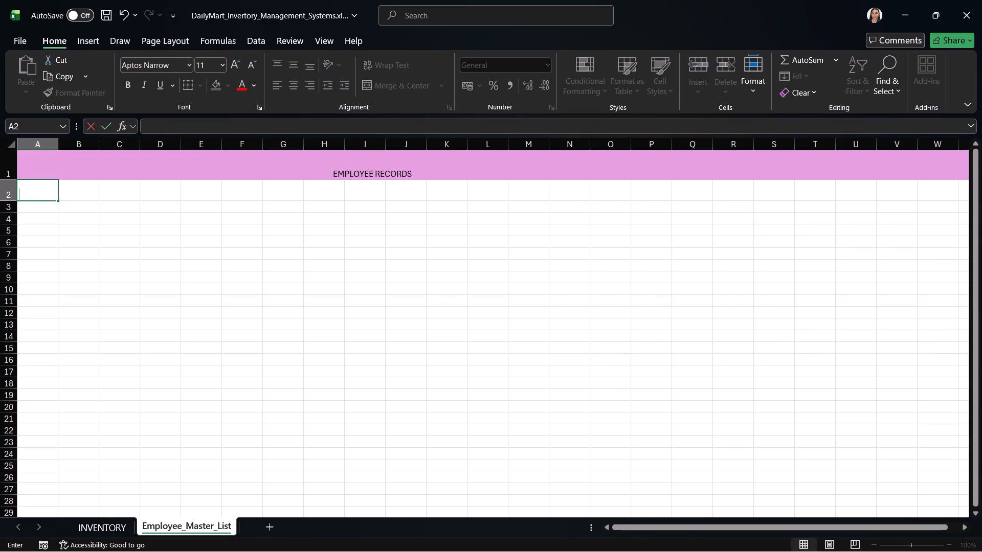
pyautogui.click(476, 261)
# Format the EMPLOYEE RECORDS title row, row 1, as middle-aligned, bold, 12-point Times New Roman.
pyautogui.click(10, 165)
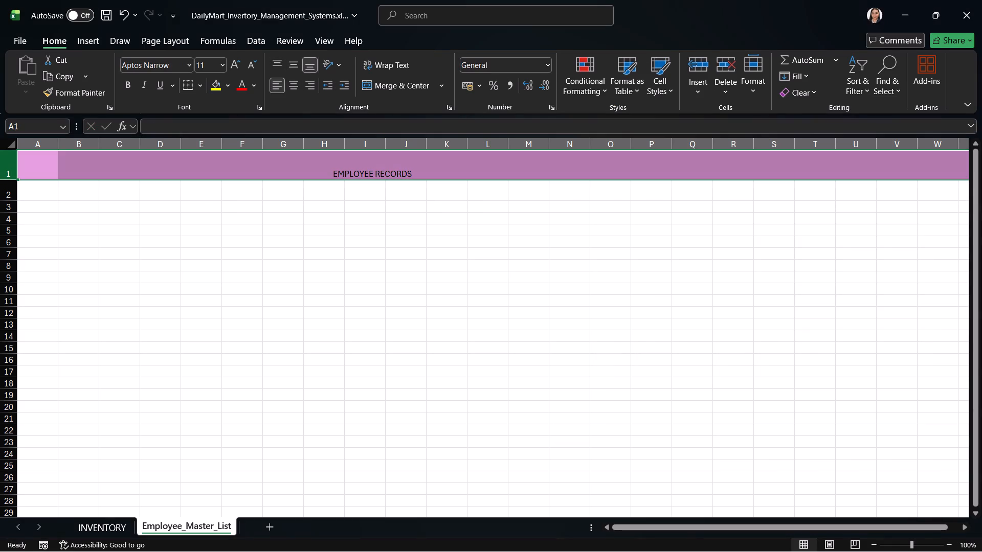
pyautogui.click(289, 63)
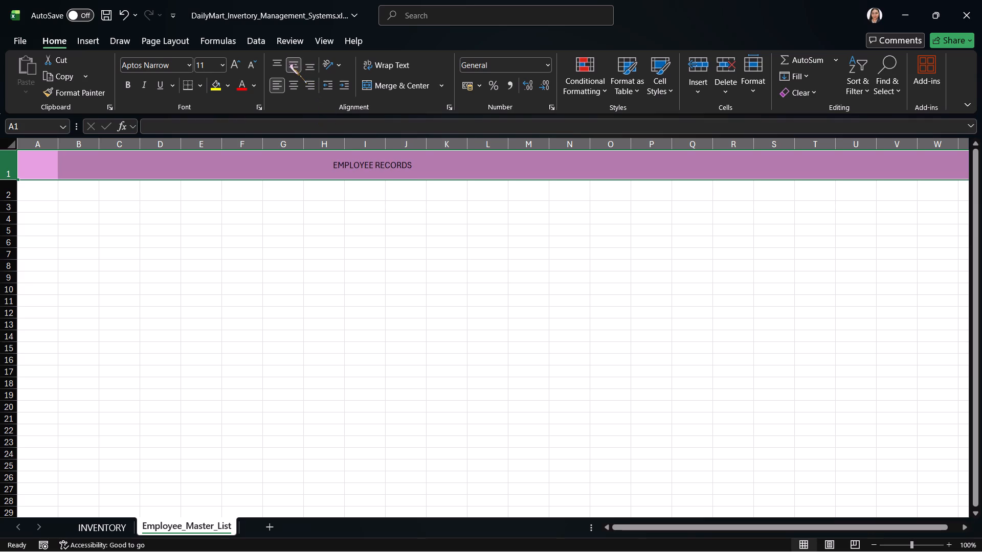
pyautogui.click(123, 87)
pyautogui.click(233, 65)
pyautogui.click(166, 68)
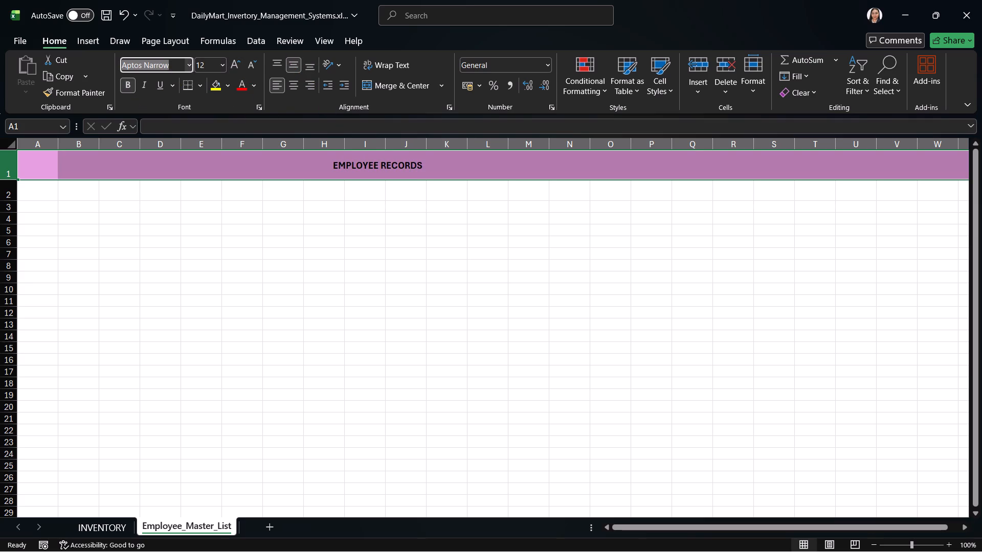
pyautogui.press('t')
pyautogui.write('IM')
pyautogui.press('Return')
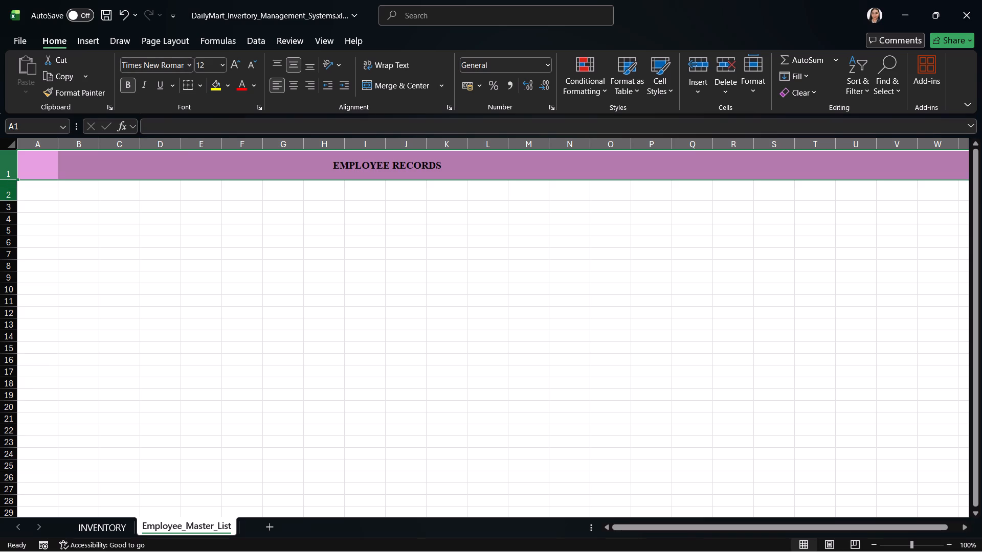
# Format cell A2 as a table with the purple-header, grey-banded Medium style, leaving the existing-headers option off.
pyautogui.click(40, 191)
pyautogui.click(620, 87)
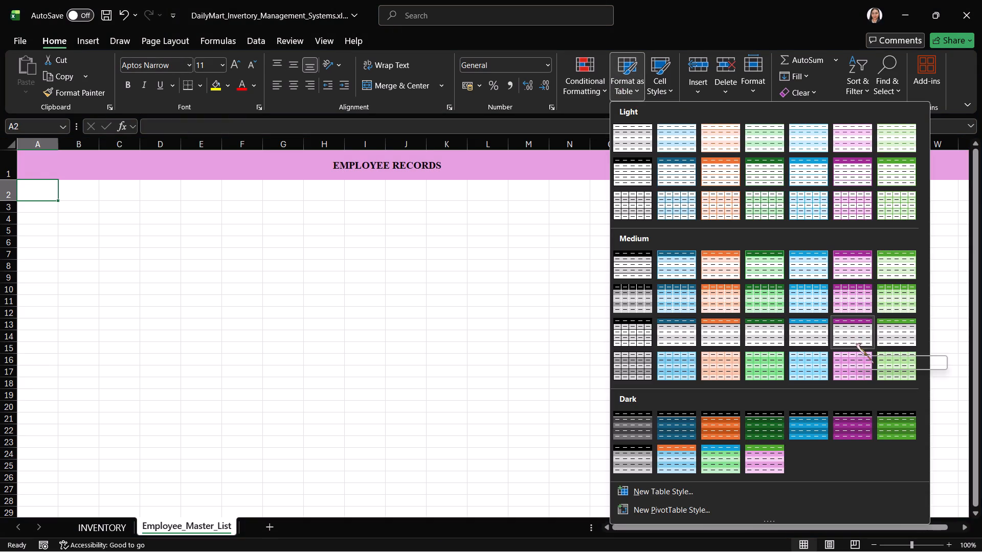
pyautogui.click(855, 330)
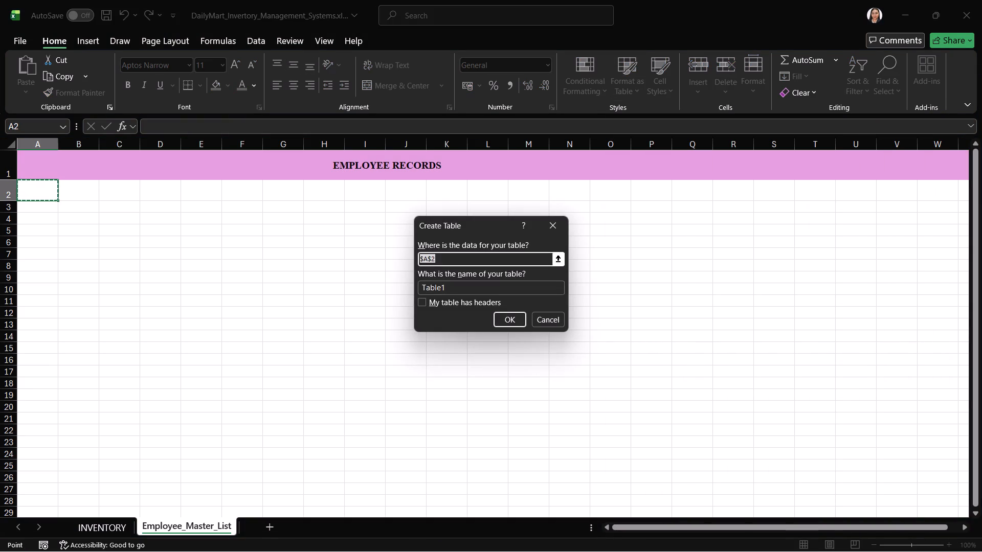
pyautogui.moveTo(529, 312); pyautogui.dragTo(520, 320)
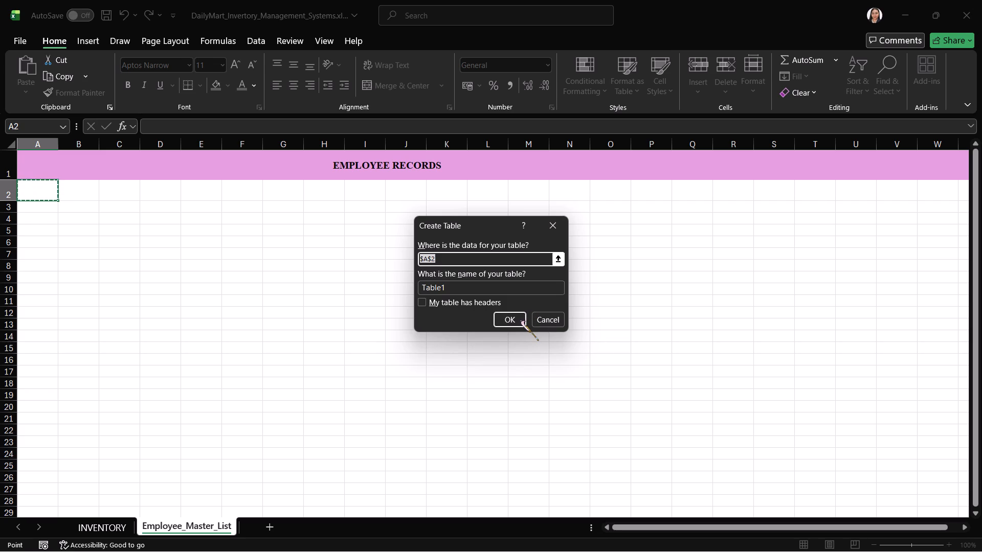
pyautogui.moveTo(520, 320); pyautogui.dragTo(520, 319)
pyautogui.click(520, 319)
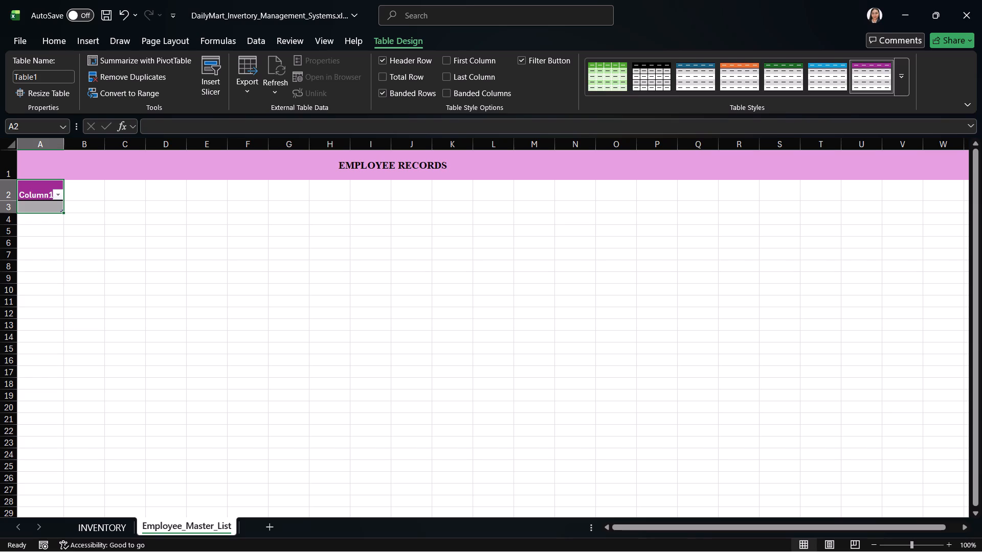
pyautogui.click(61, 197)
pyautogui.click(49, 188)
# Extend the table from column A across to column L, covering A2:L3.
pyautogui.moveTo(64, 210); pyautogui.dragTo(40, 200)
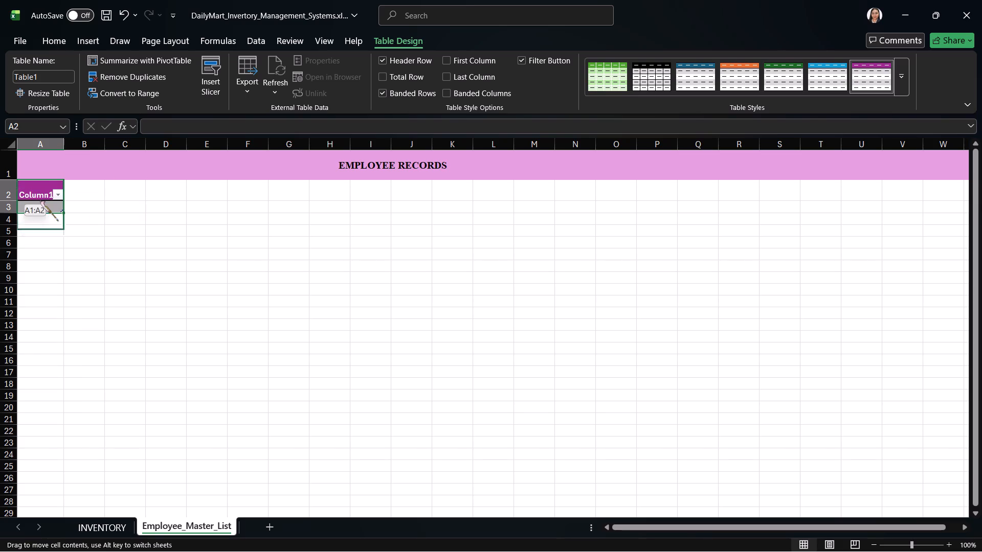
pyautogui.moveTo(40, 200); pyautogui.dragTo(42, 208)
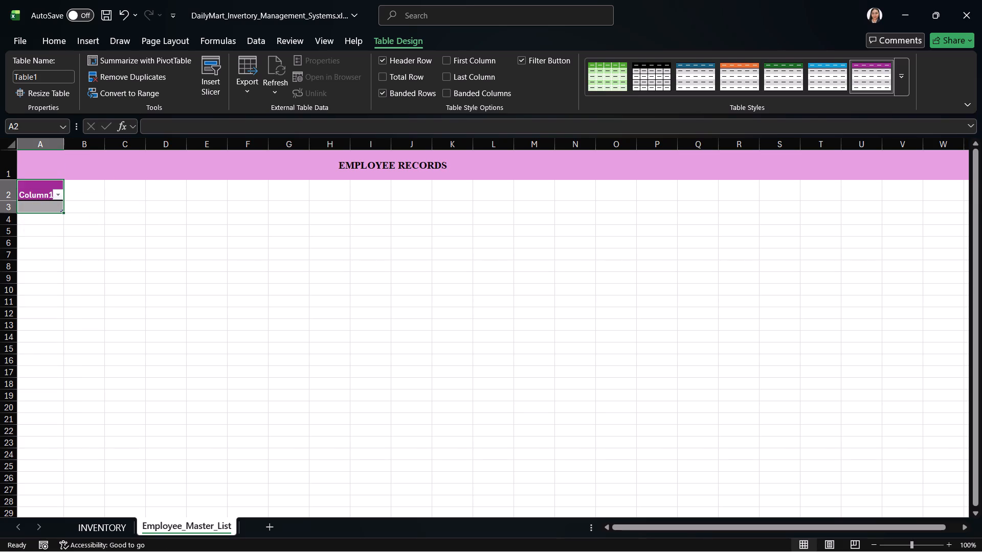
pyautogui.moveTo(61, 211); pyautogui.dragTo(133, 206)
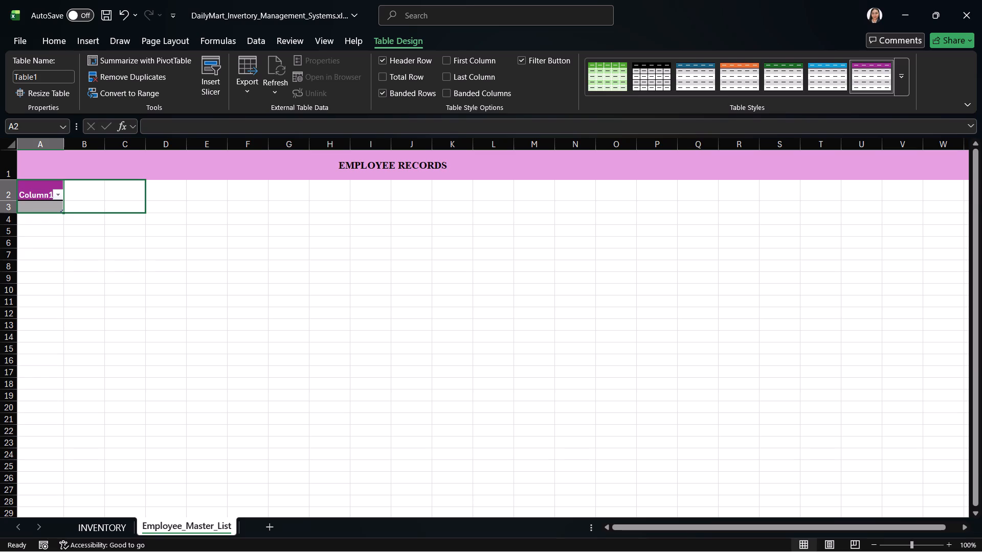
pyautogui.moveTo(133, 206); pyautogui.dragTo(256, 211)
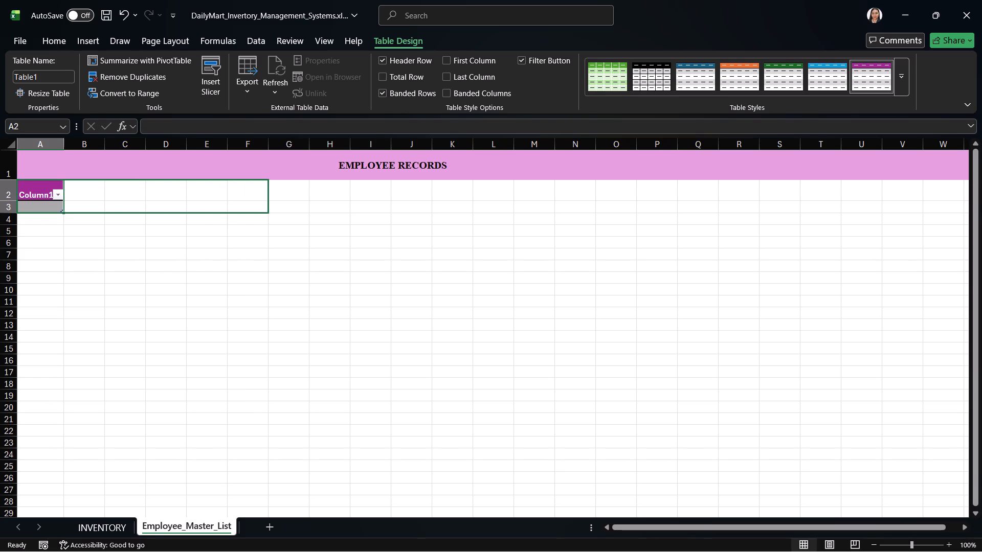
pyautogui.moveTo(256, 211); pyautogui.dragTo(420, 205)
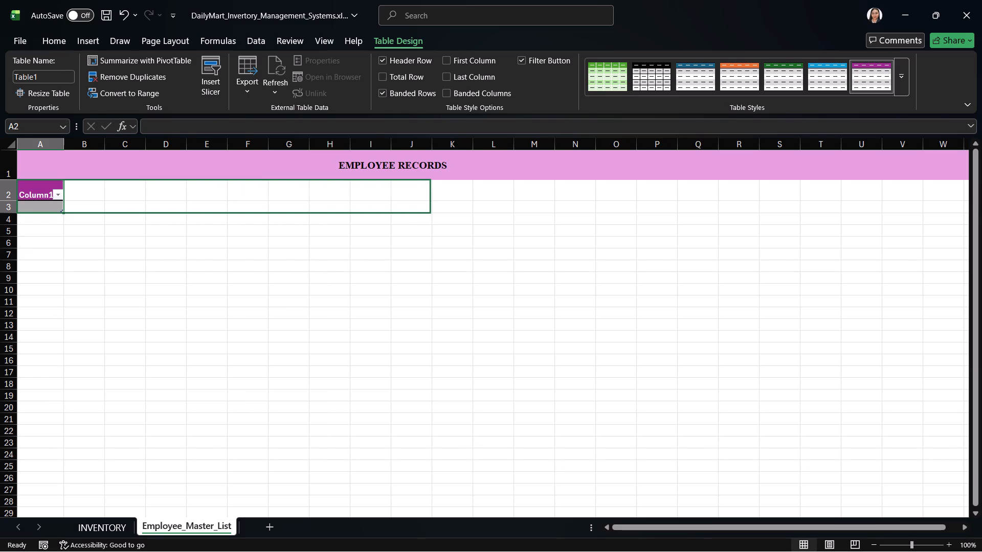
pyautogui.moveTo(420, 205); pyautogui.dragTo(502, 200)
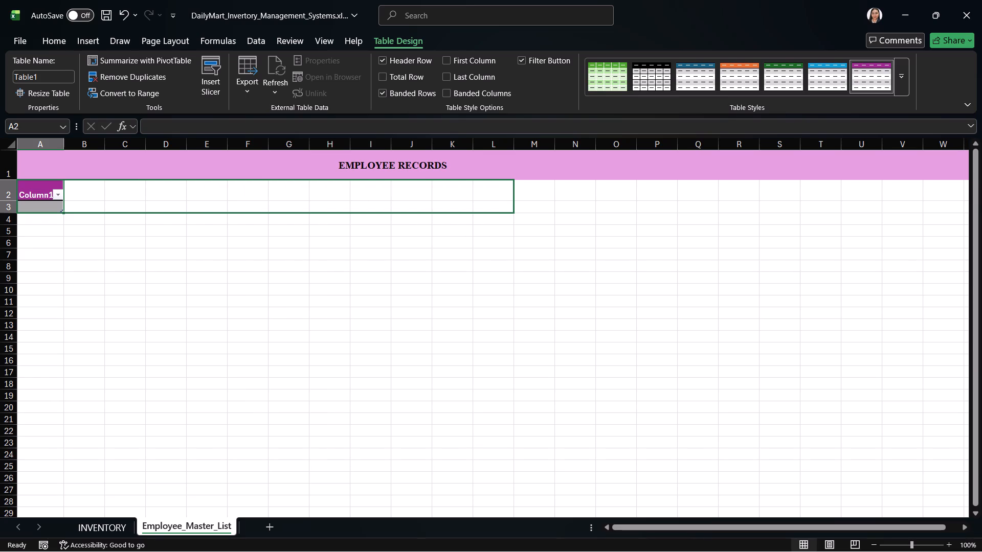
pyautogui.moveTo(502, 200); pyautogui.dragTo(502, 200)
pyautogui.click(435, 286)
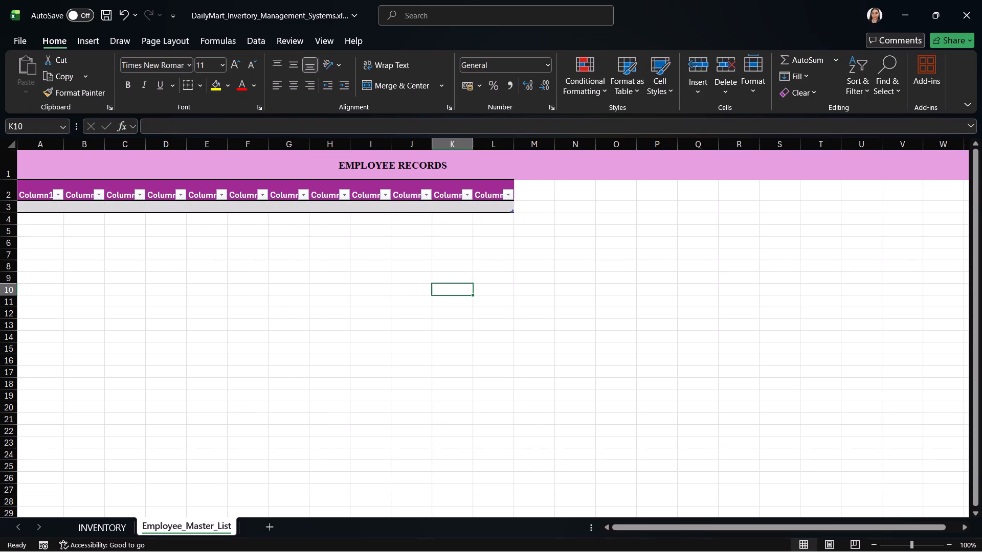
# Apply the Normal cell style to the whole EMPLOYEE RECORDS title row, row 1.
pyautogui.click(508, 167)
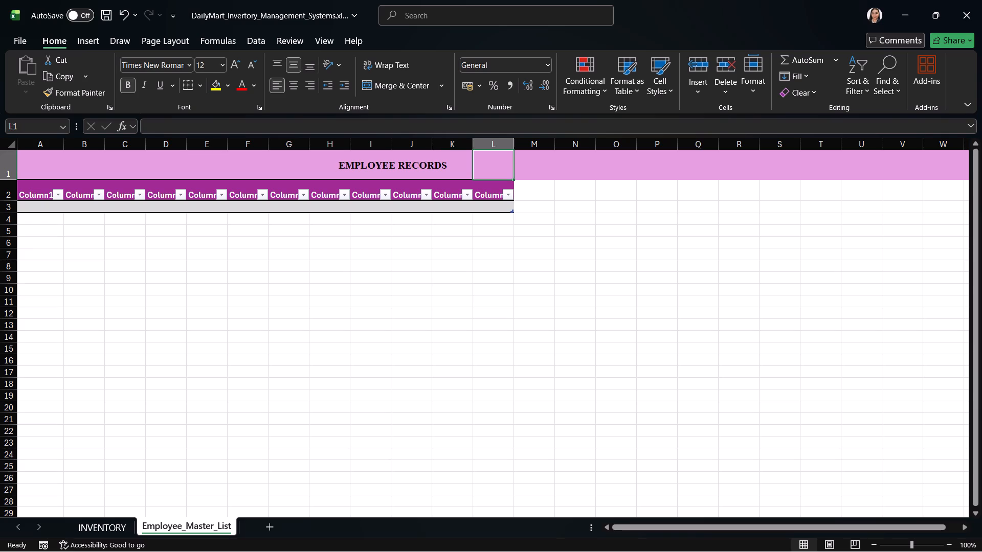
pyautogui.click(11, 162)
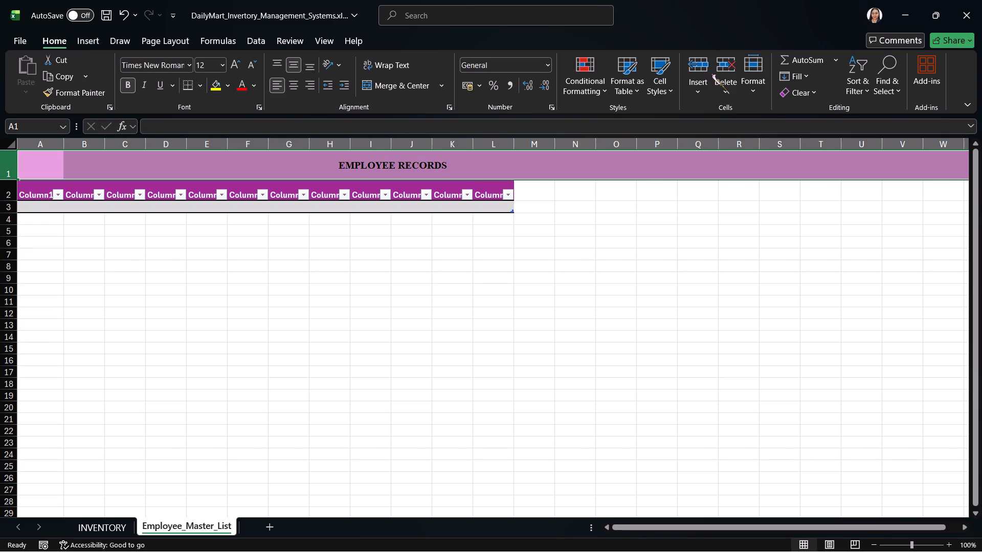
pyautogui.click(690, 89)
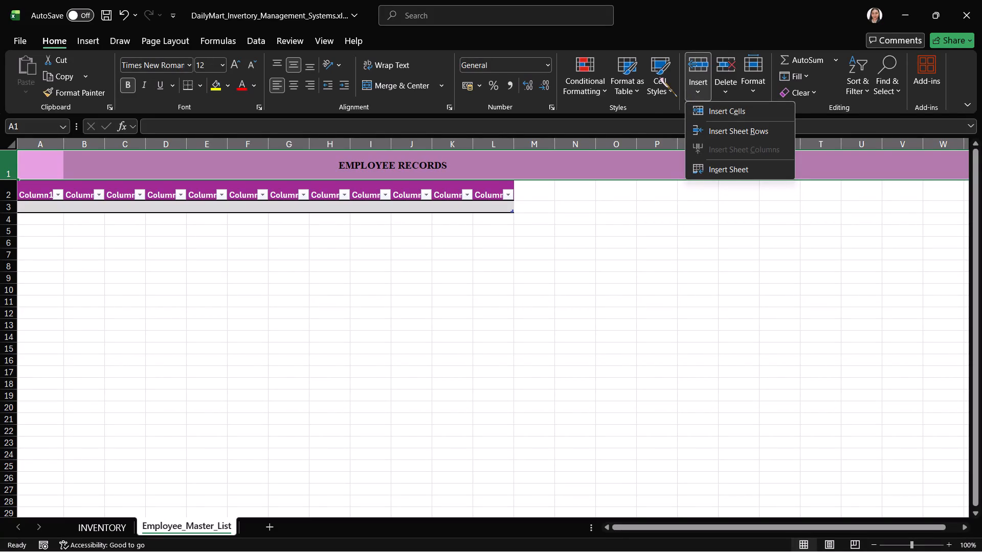
pyautogui.click(655, 93)
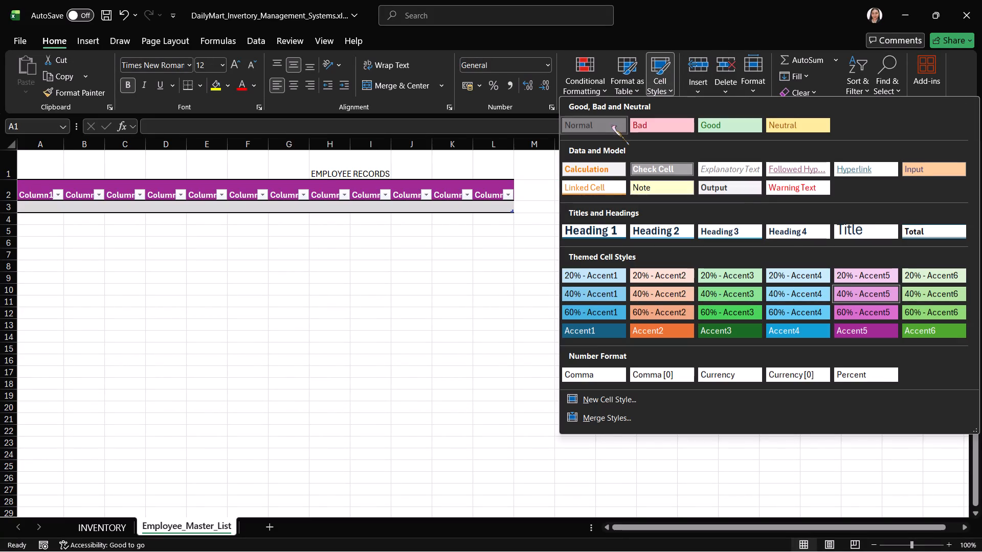
pyautogui.click(611, 125)
pyautogui.click(27, 156)
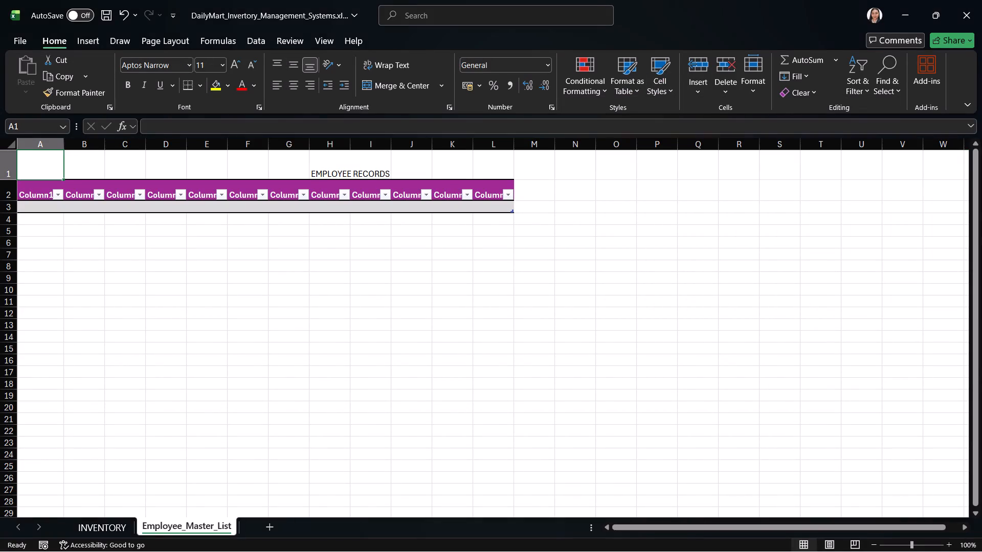
# Apply the 40% - Accent5 cell style to A1:L1, matching the title band to the table's width.
pyautogui.moveTo(39, 172); pyautogui.dragTo(492, 170)
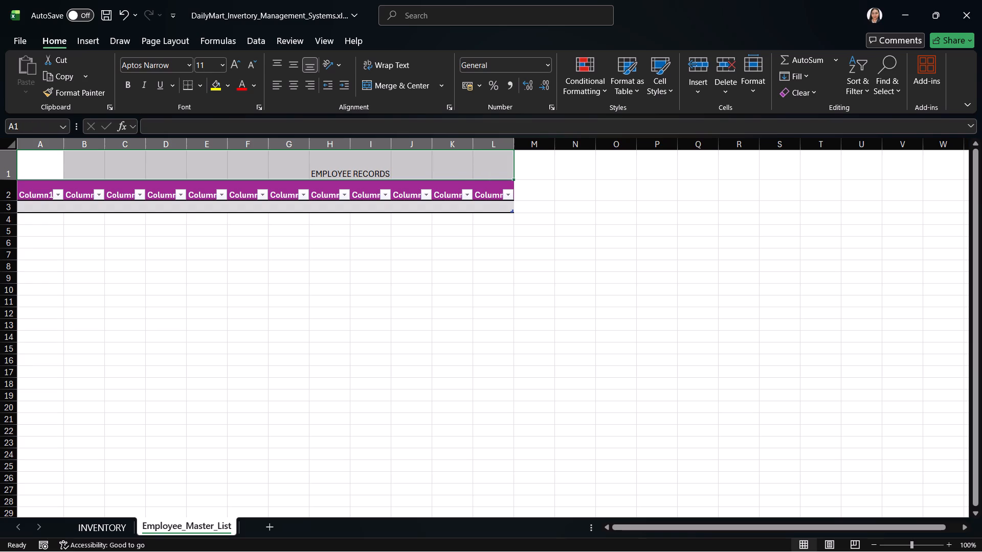
pyautogui.click(671, 88)
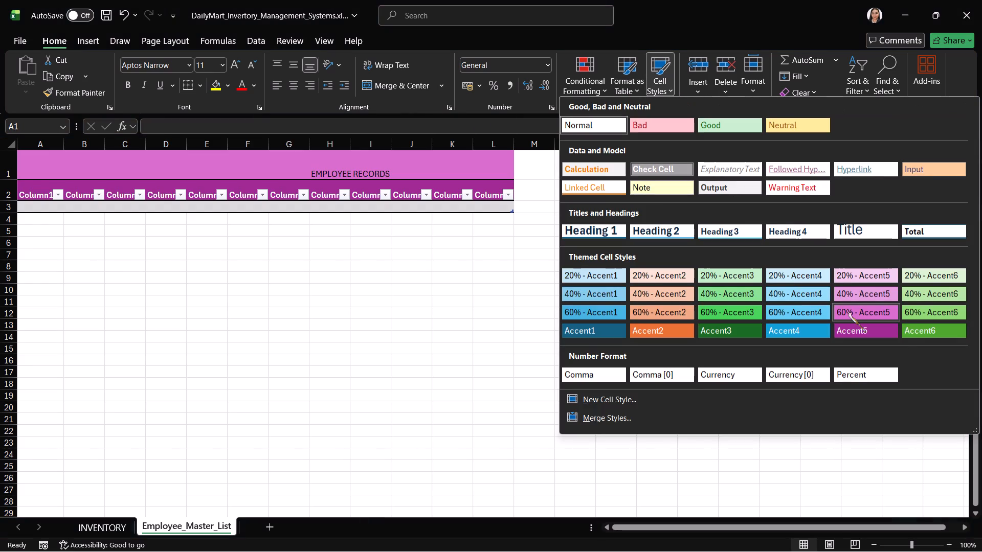
pyautogui.click(852, 292)
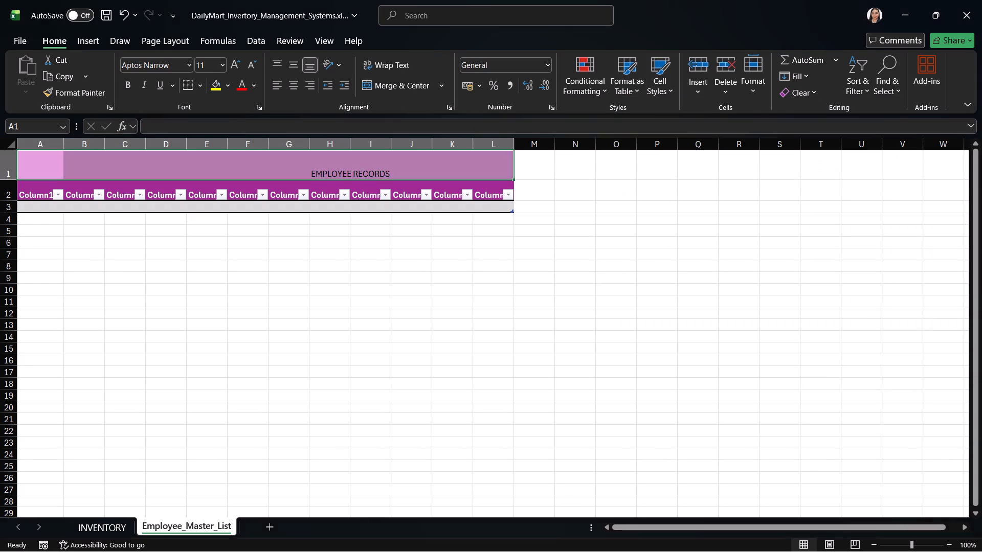
pyautogui.click(367, 295)
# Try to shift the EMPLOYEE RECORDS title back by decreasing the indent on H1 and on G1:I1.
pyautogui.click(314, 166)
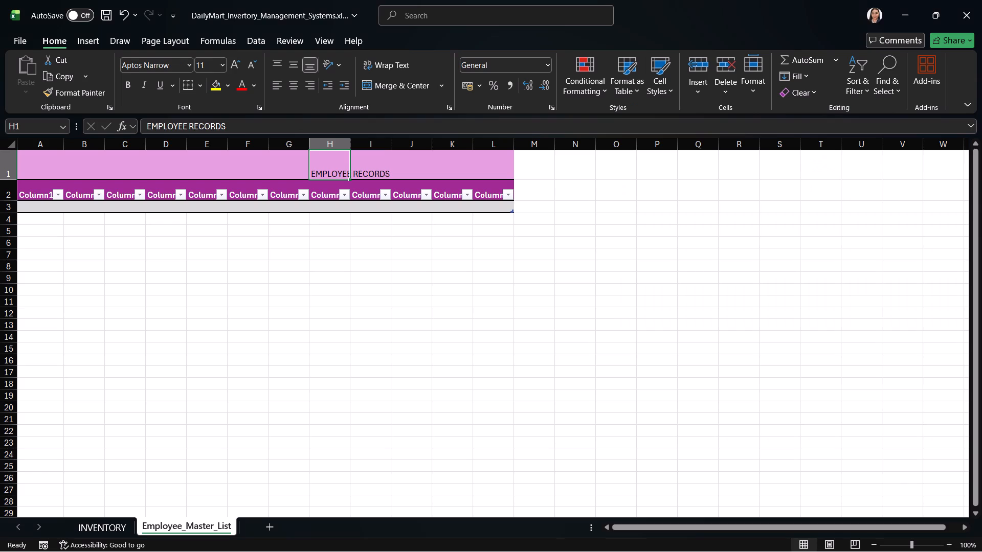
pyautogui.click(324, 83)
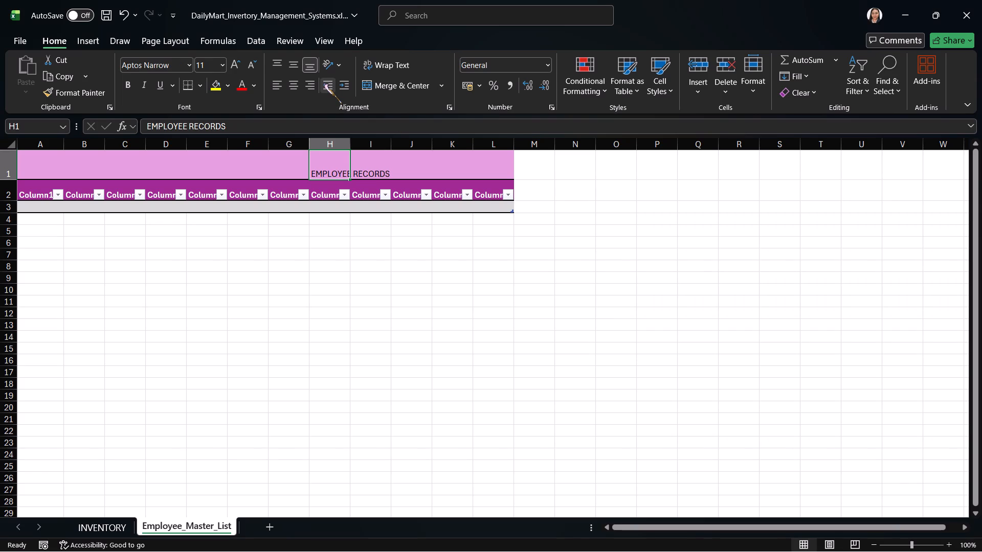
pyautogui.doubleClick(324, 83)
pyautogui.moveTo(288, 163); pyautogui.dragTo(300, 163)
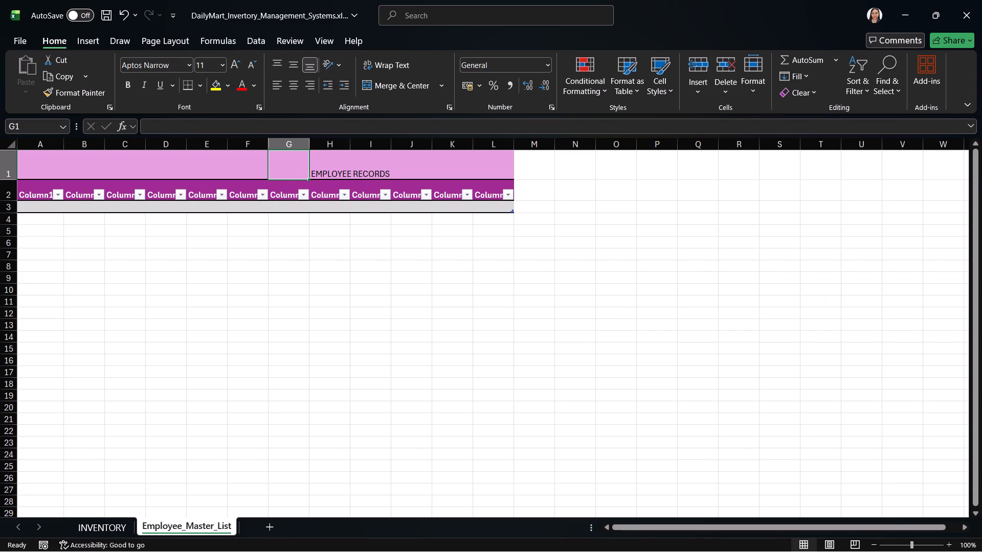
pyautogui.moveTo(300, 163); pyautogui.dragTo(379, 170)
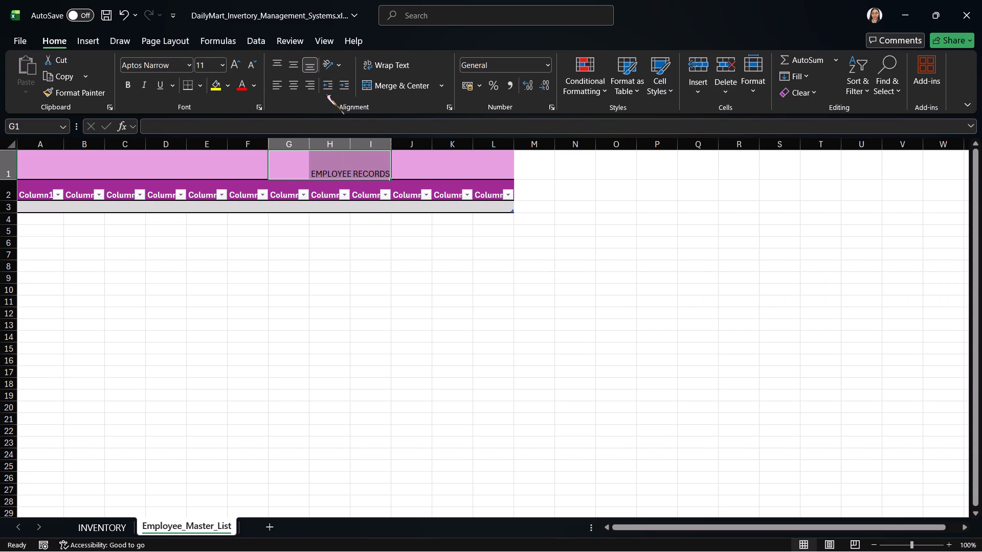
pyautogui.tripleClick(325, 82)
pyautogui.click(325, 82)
# Move the EMPLOYEE RECORDS title text from cell H1 to cell E1.
pyautogui.click(333, 179)
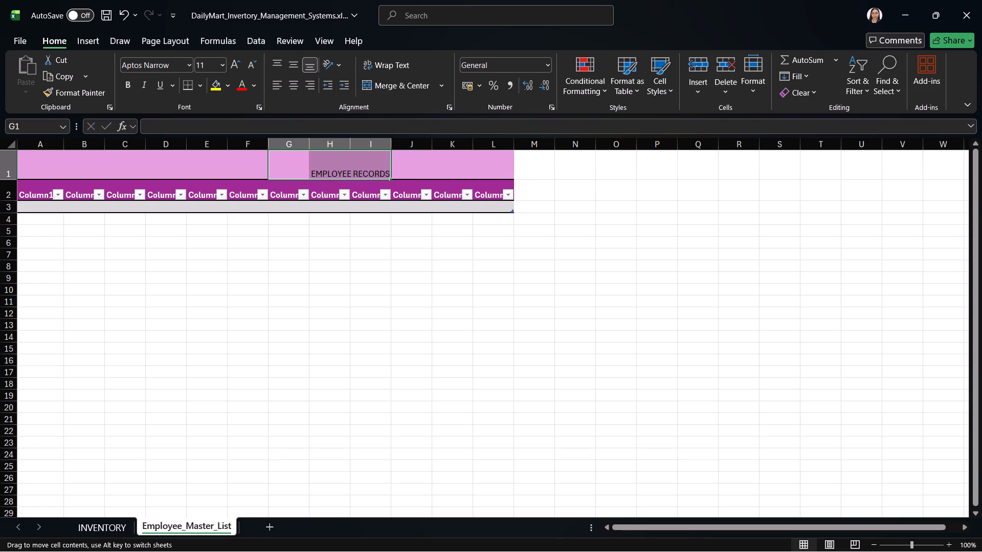
pyautogui.doubleClick(330, 175)
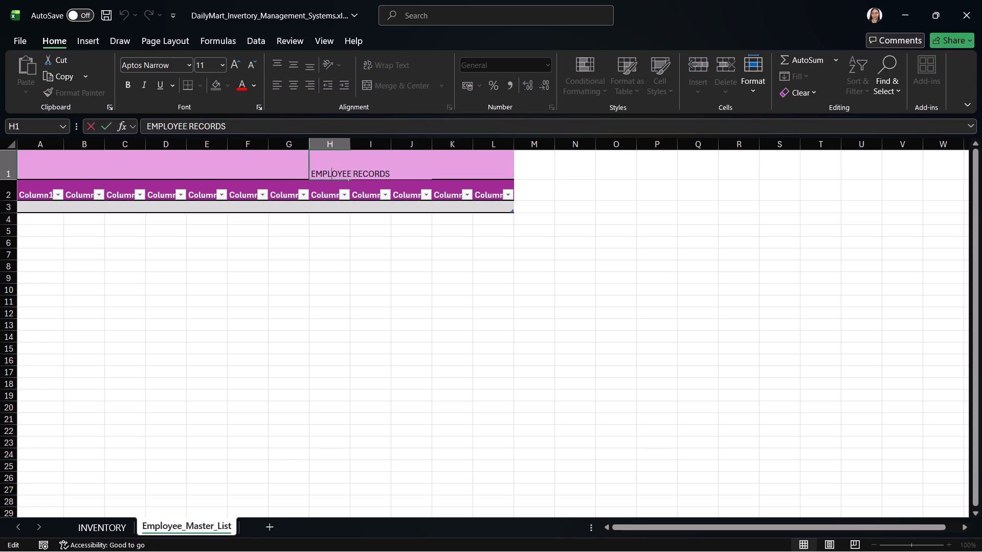
pyautogui.hotkey('ctrl', 'a')
pyautogui.hotkey('ctrl', 'c')
pyautogui.press('BackSpace')
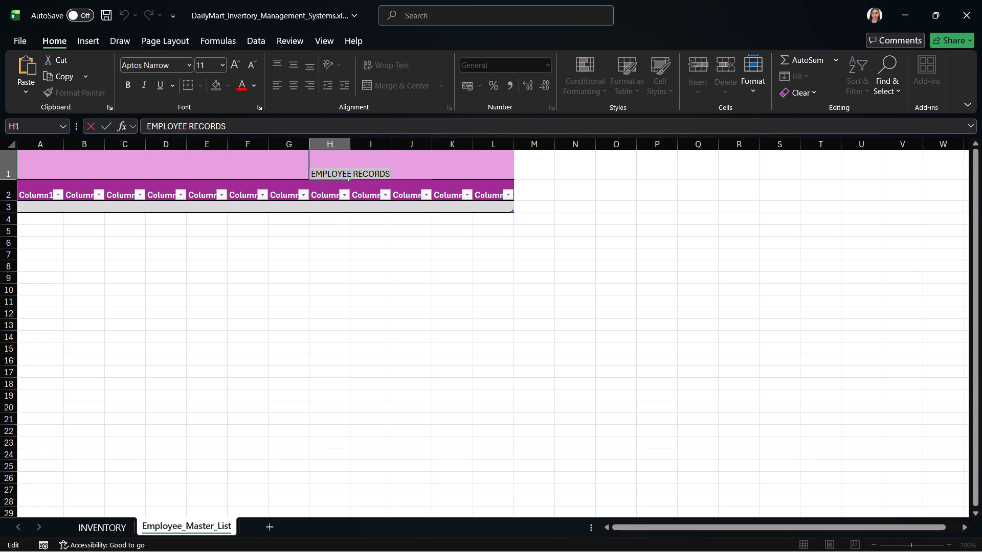
pyautogui.click(209, 174)
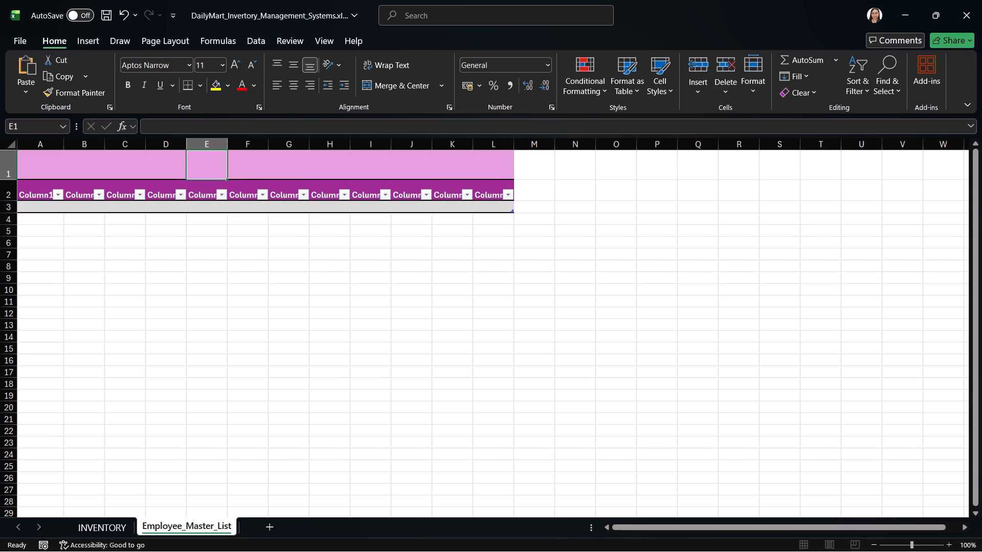
pyautogui.hotkey('ctrl', 'v')
pyautogui.hotkey('ctrl', 'c')
pyautogui.tripleClick(363, 295)
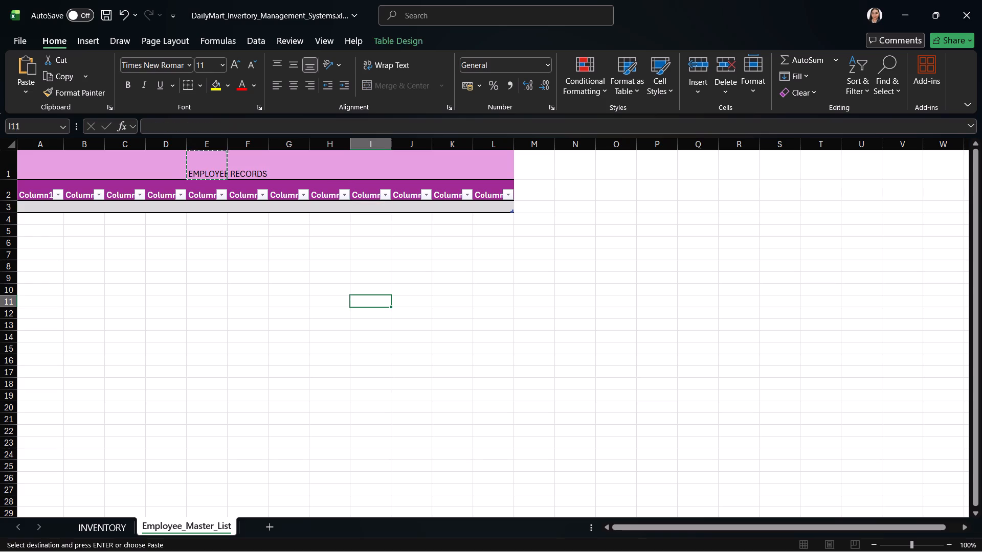
pyautogui.press('Escape')
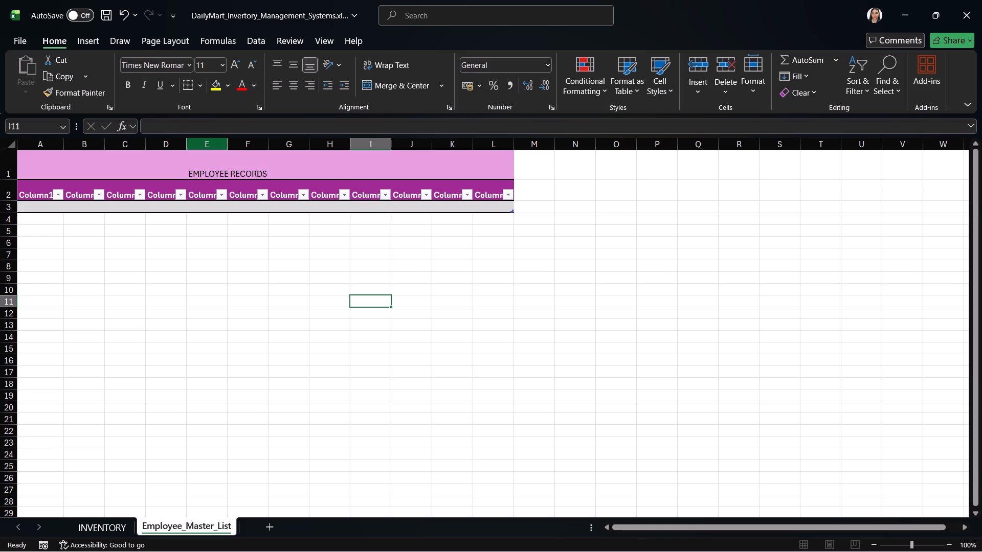
# Format the title row, row 1, with an increased indent, middle alignment and bold 12-point Times New Roman text.
pyautogui.hscroll(-1, 75, 185)
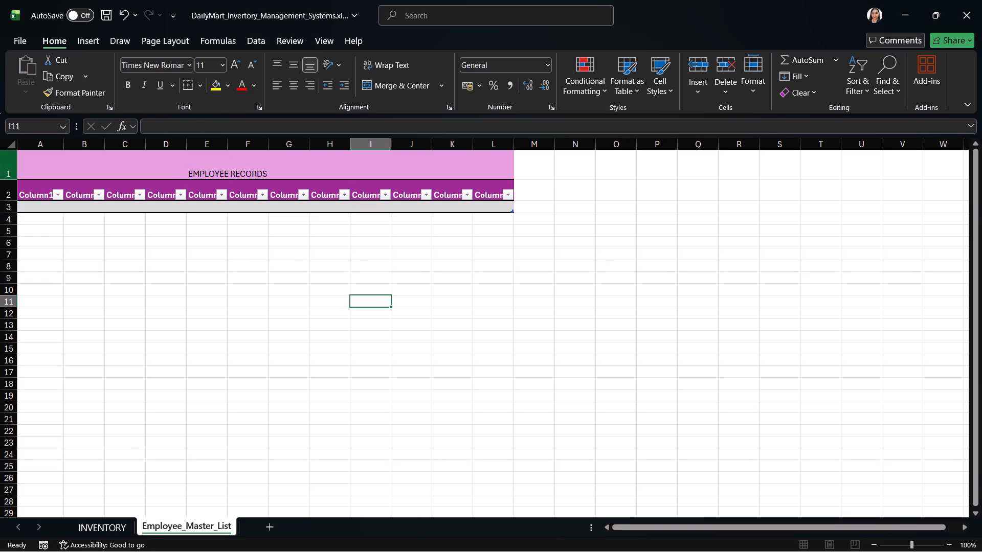
pyautogui.click(14, 171)
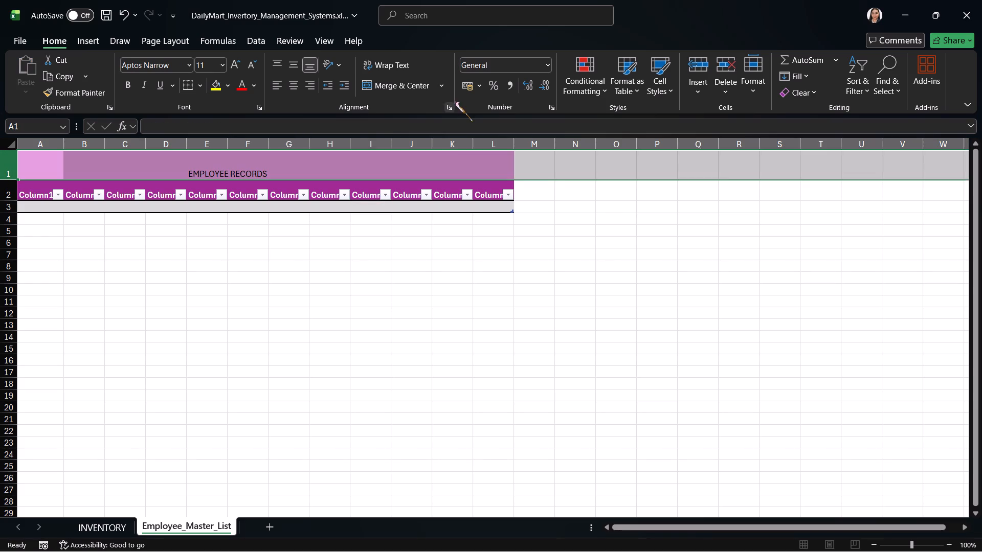
pyautogui.click(336, 86)
pyautogui.click(338, 86)
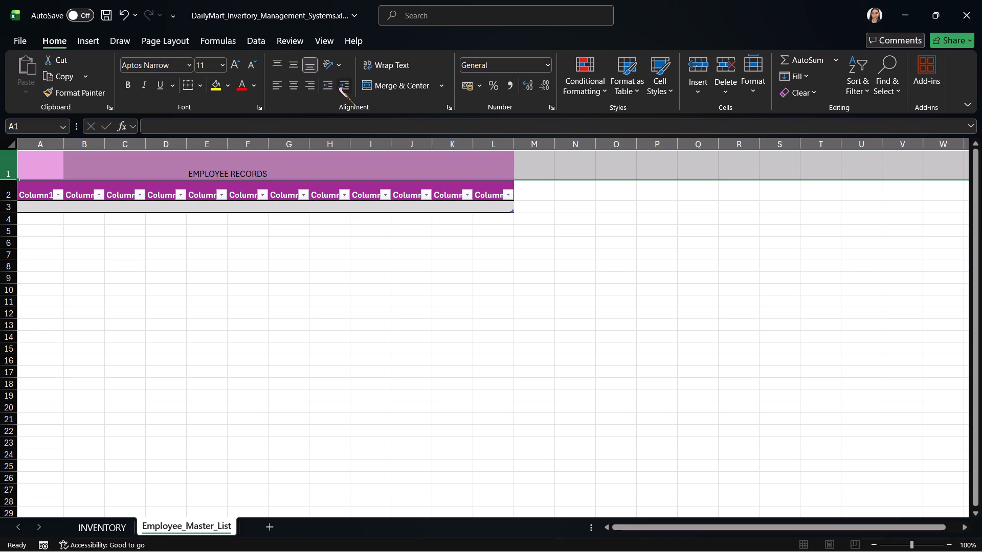
pyautogui.doubleClick(338, 86)
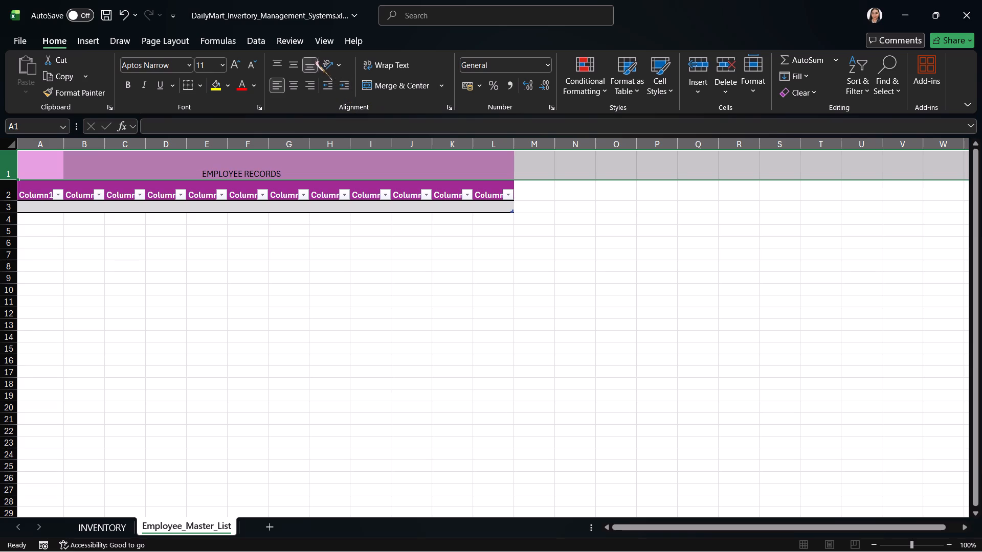
pyautogui.click(289, 64)
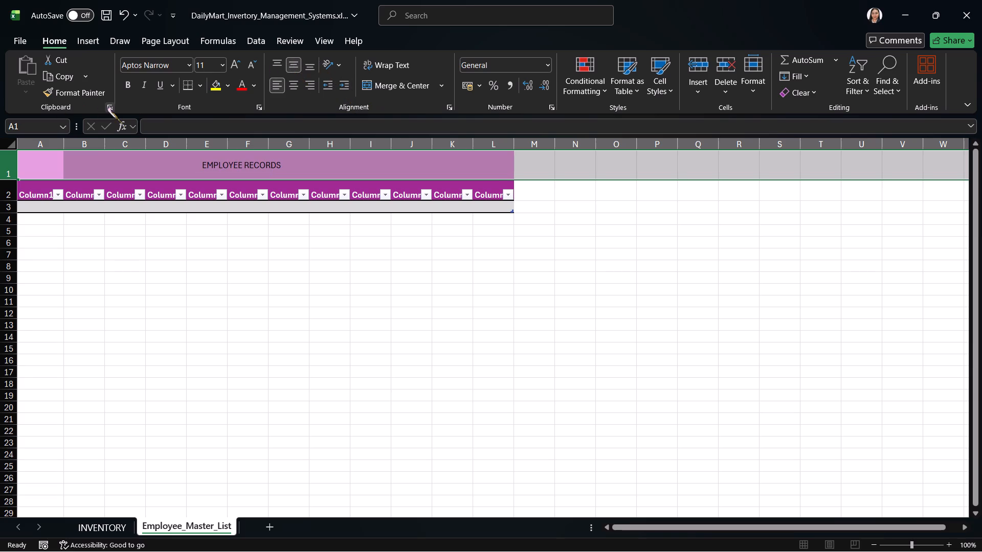
pyautogui.click(127, 88)
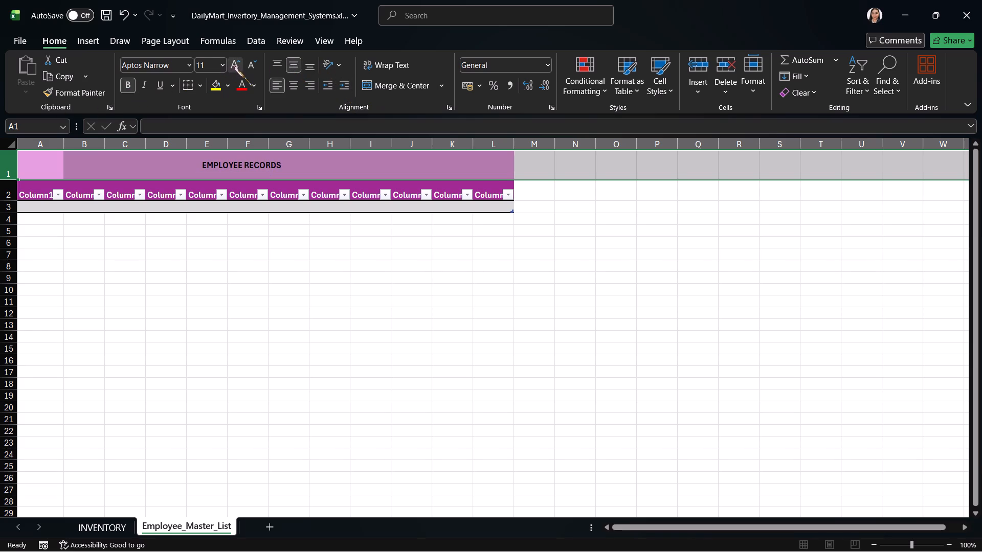
pyautogui.click(234, 65)
pyautogui.click(149, 68)
pyautogui.write('TI')
pyautogui.press('Return')
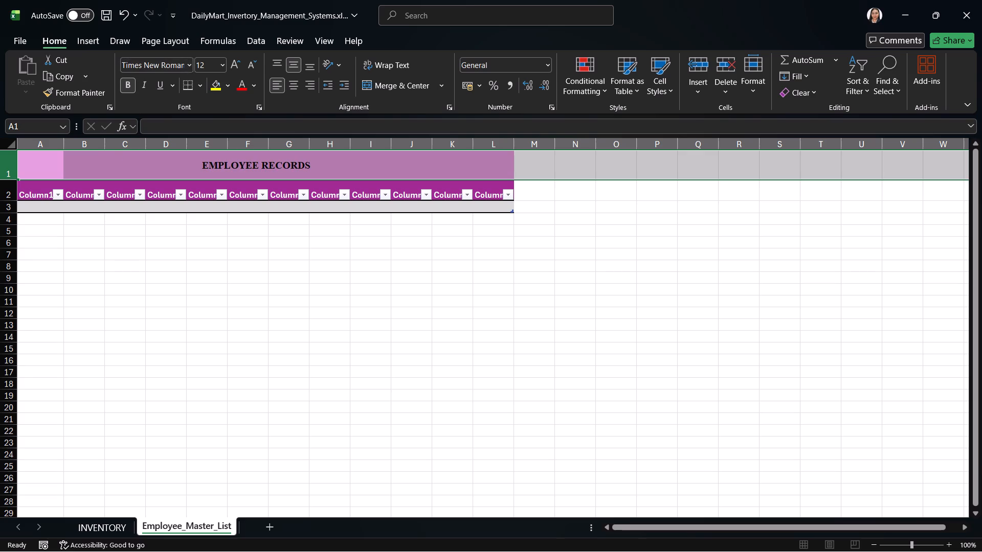
# Format the table's header row, row 2, in bold 12-point Times New Roman.
pyautogui.click(23, 195)
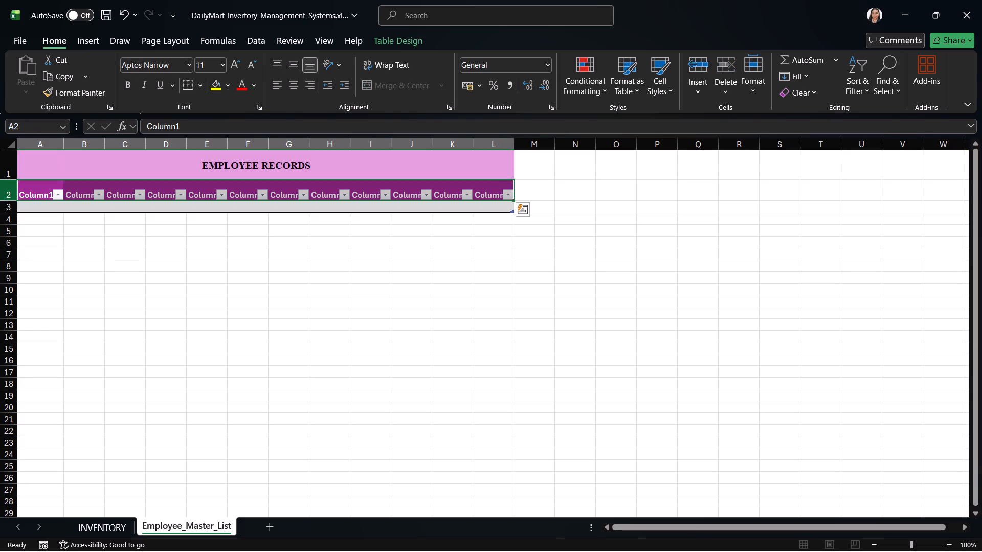
pyautogui.click(4, 194)
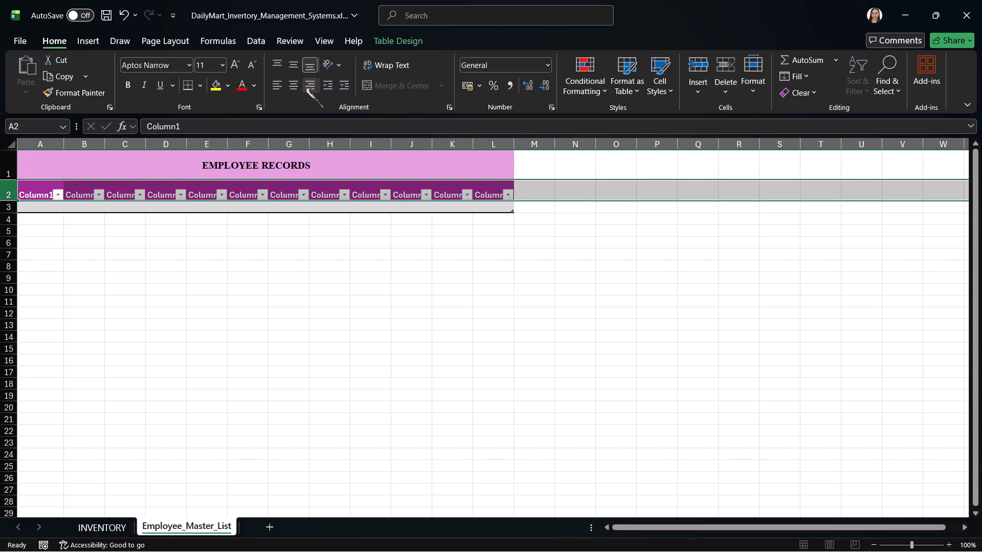
pyautogui.click(126, 85)
pyautogui.click(145, 68)
pyautogui.press('t')
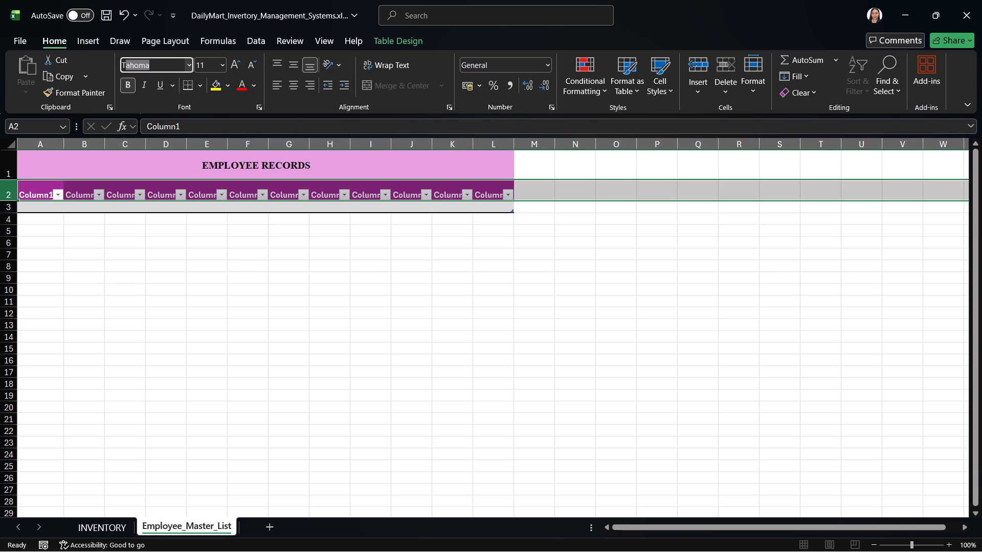
pyautogui.write('IM')
pyautogui.press('Return')
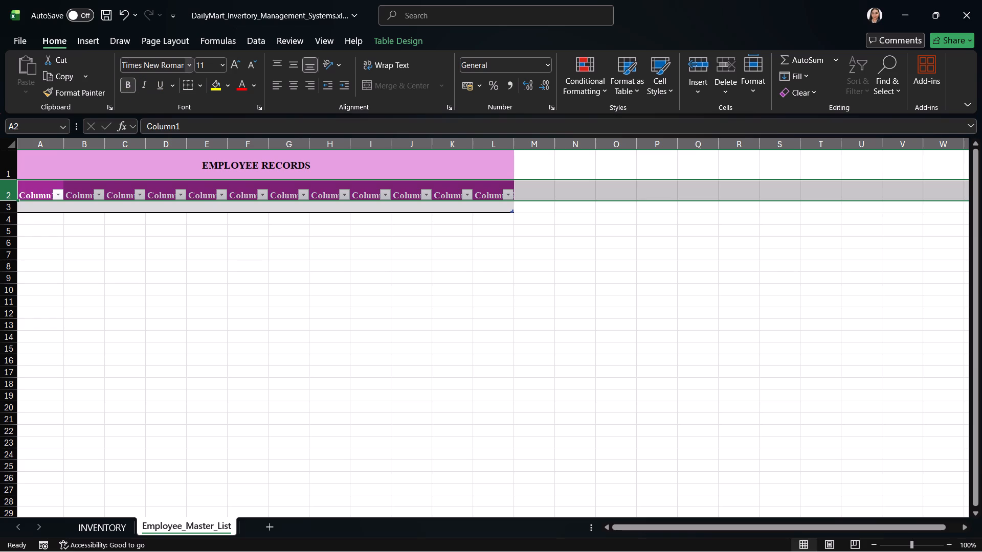
pyautogui.click(237, 68)
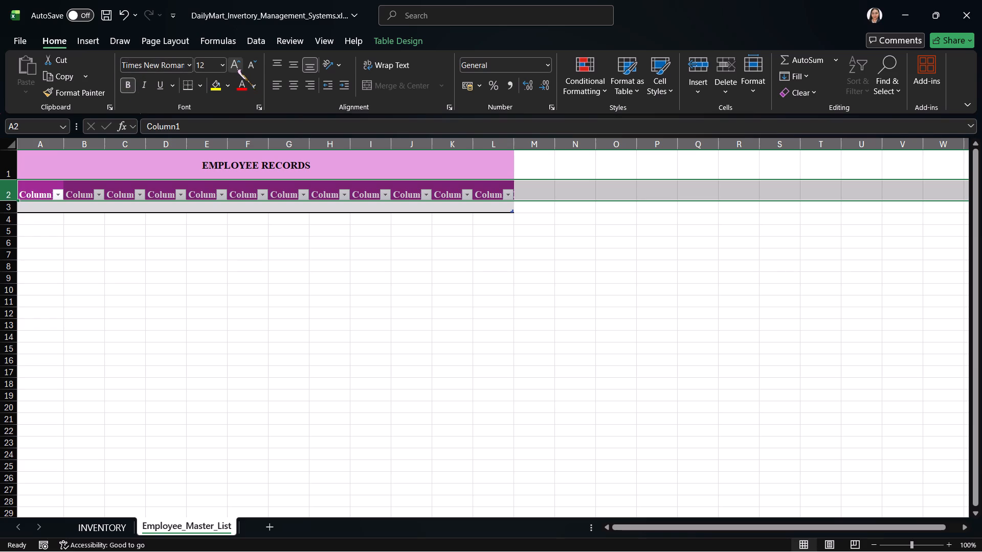
pyautogui.click(203, 367)
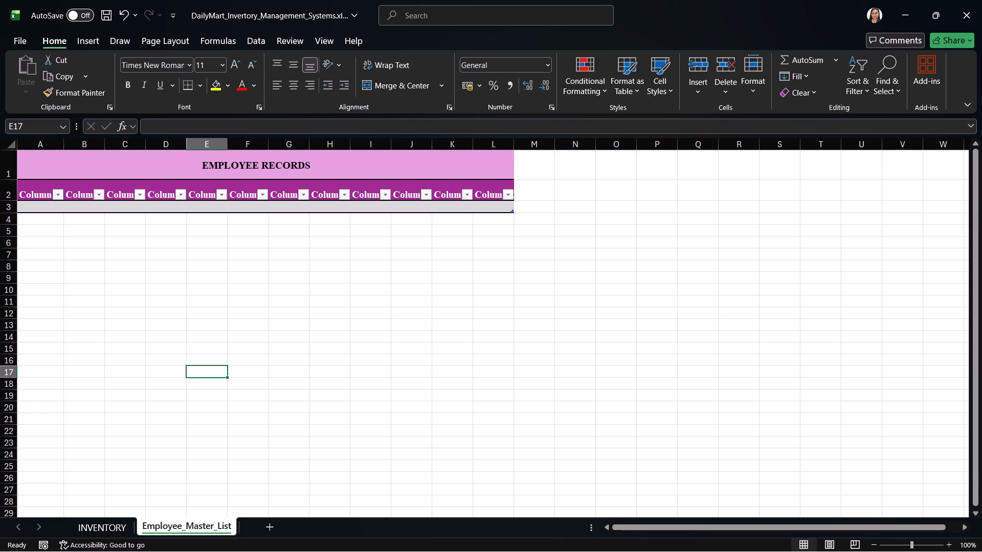
# Rename the first table header, in cell A2, as ID.
pyautogui.doubleClick(41, 195)
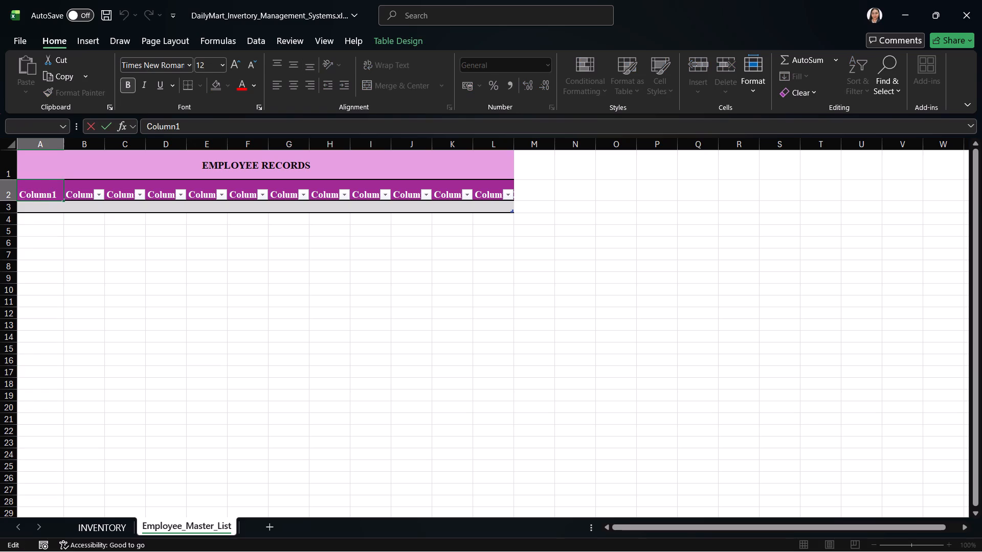
pyautogui.hotkey('ctrl', 'a')
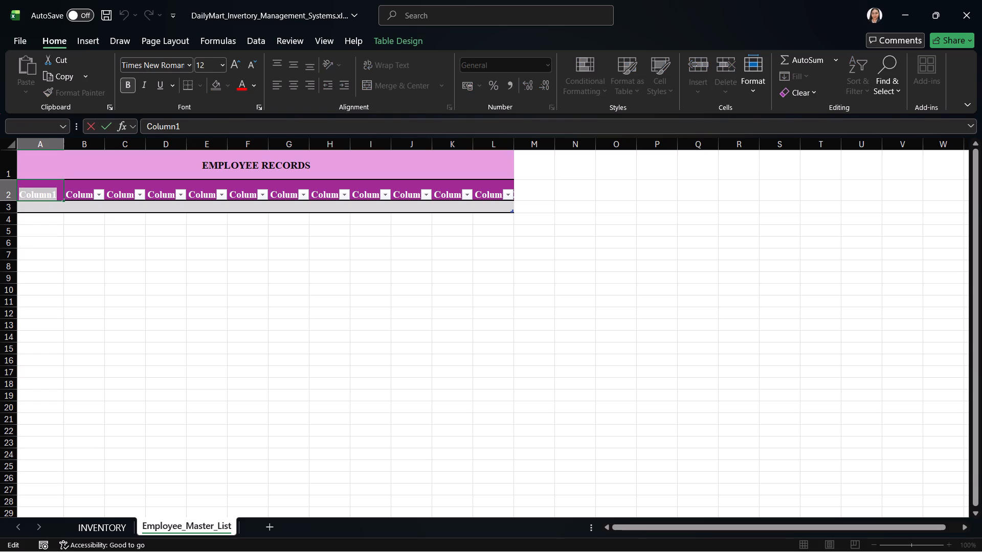
pyautogui.write('IF')
pyautogui.press('BackSpace')
pyautogui.press('d')
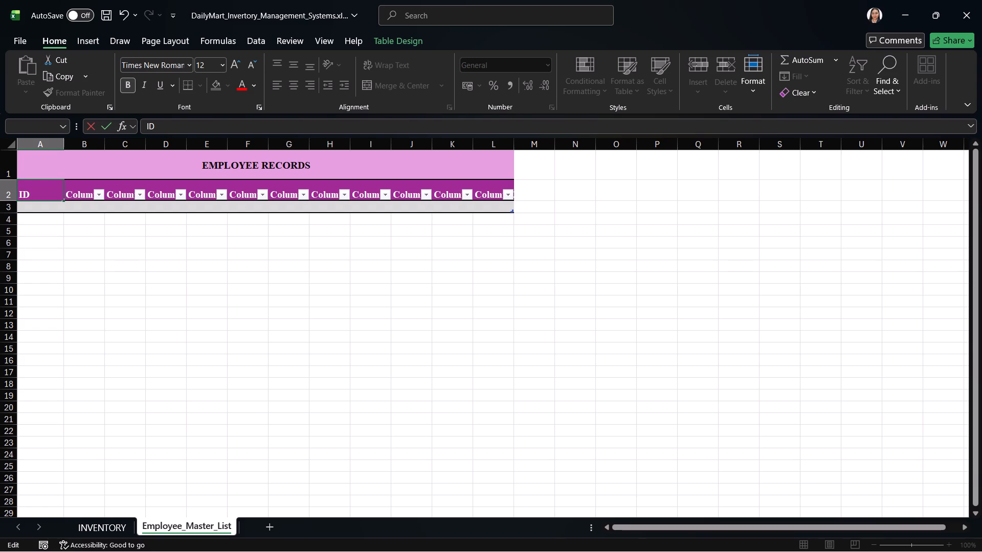
# Centre the row 2 headers horizontally and vertically, and increase the row's height to about 31.2.
pyautogui.click(7, 190)
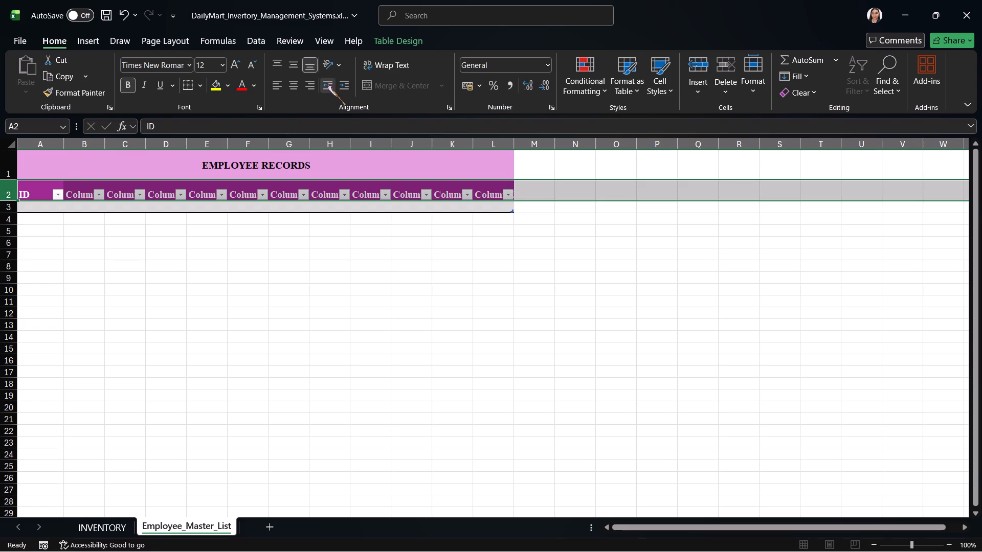
pyautogui.click(292, 85)
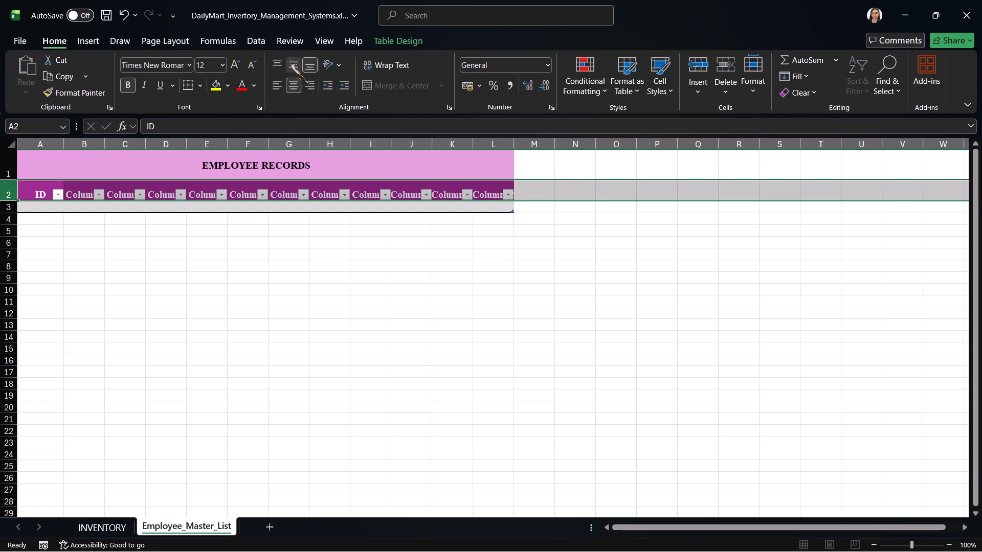
pyautogui.click(291, 58)
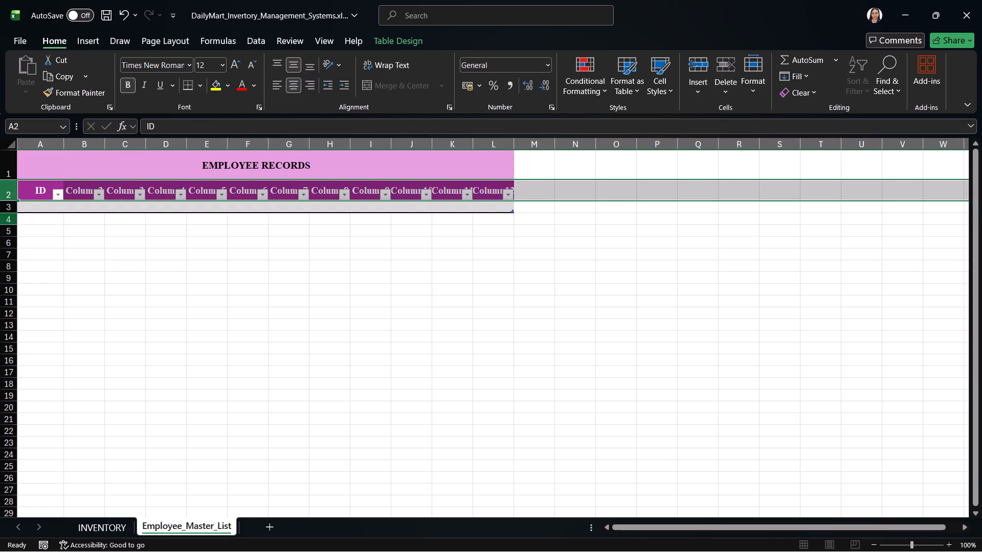
pyautogui.moveTo(14, 200); pyautogui.dragTo(14, 206)
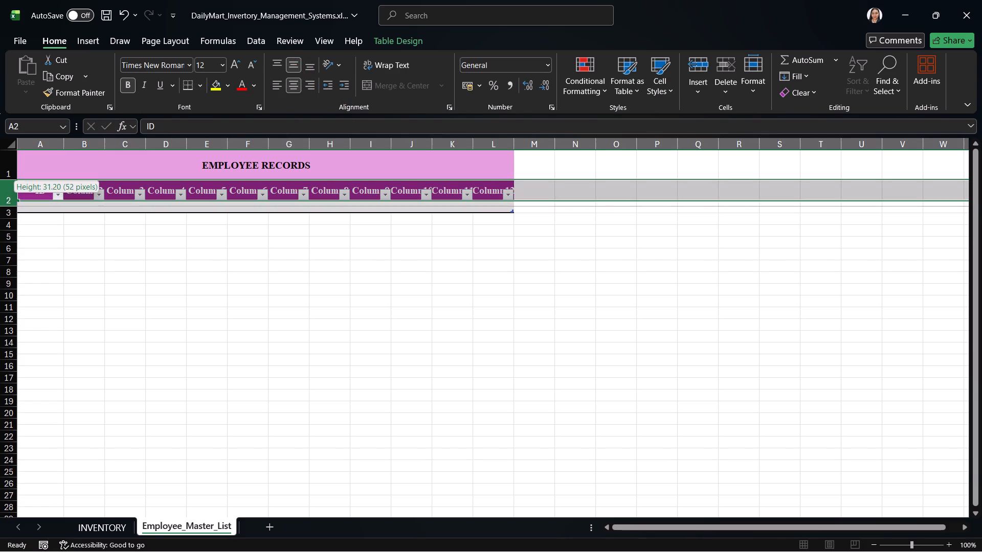
pyautogui.moveTo(14, 206); pyautogui.dragTo(14, 206)
pyautogui.click(83, 245)
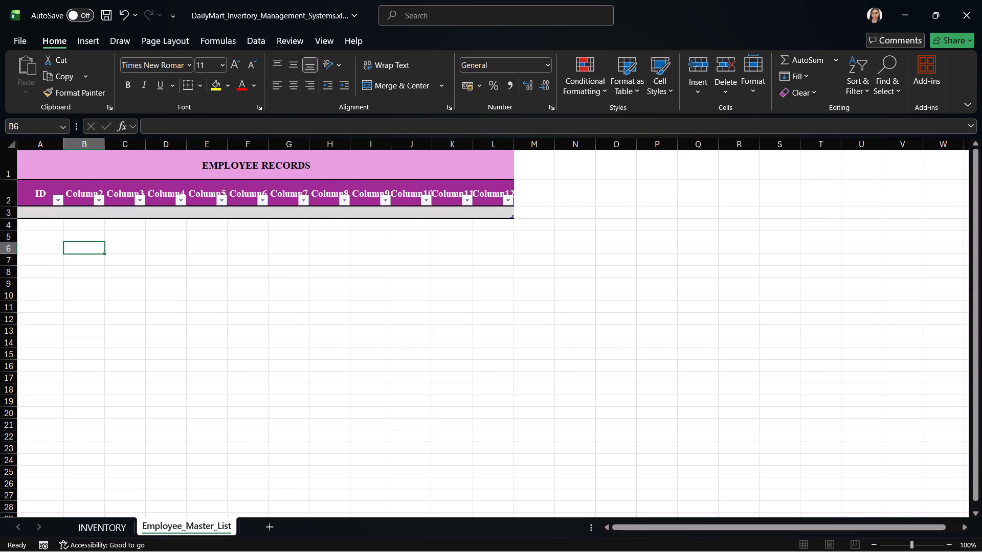
# Rename the header in B2 as First Name and autofit column B to it.
pyautogui.click(79, 196)
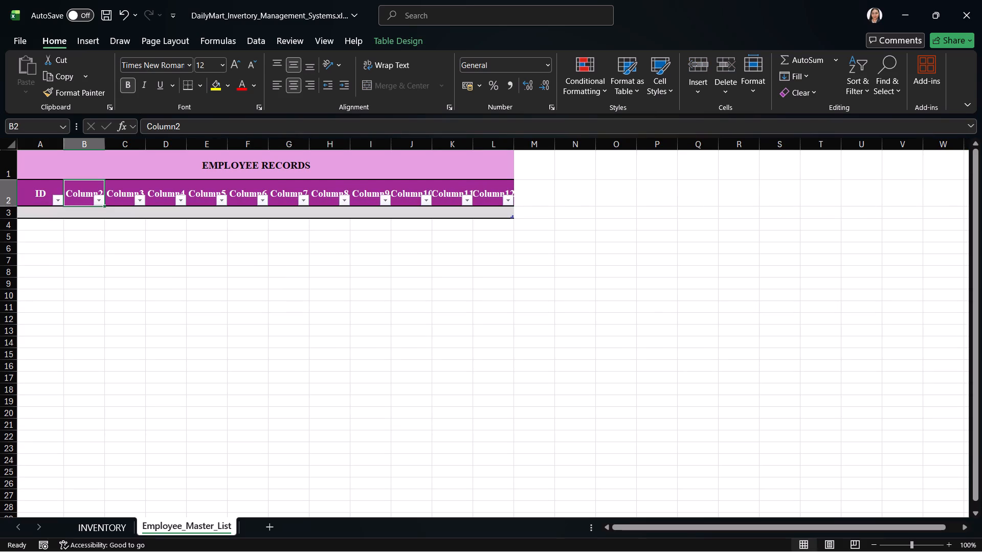
pyautogui.doubleClick(79, 196)
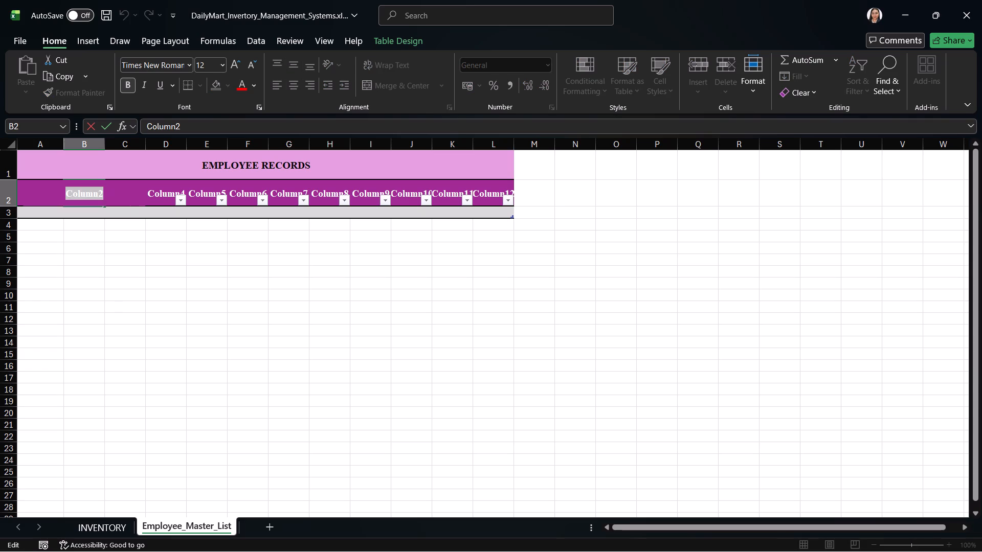
pyautogui.press('f')
pyautogui.write('irst')
pyautogui.press('space')
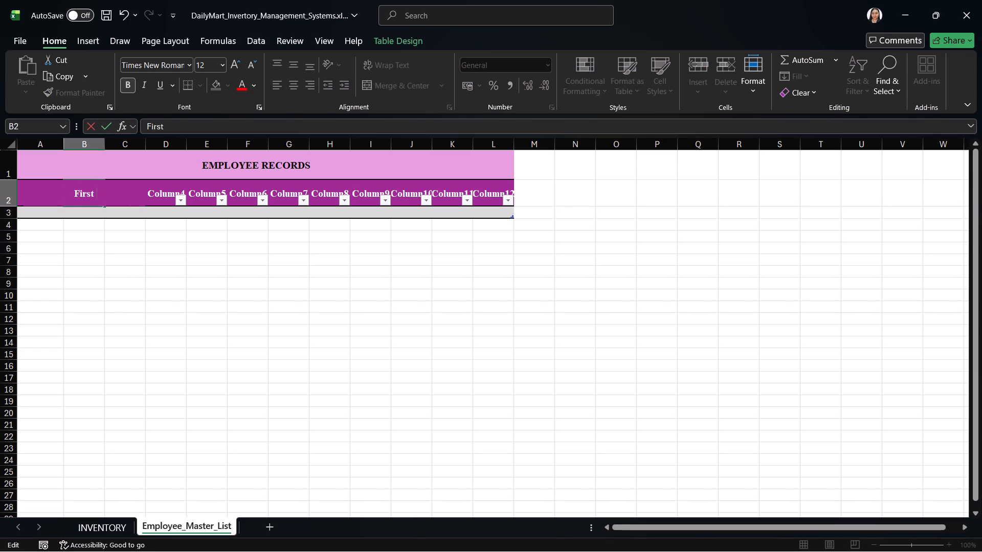
pyautogui.press('n')
pyautogui.press('Right')
pyautogui.press('Return')
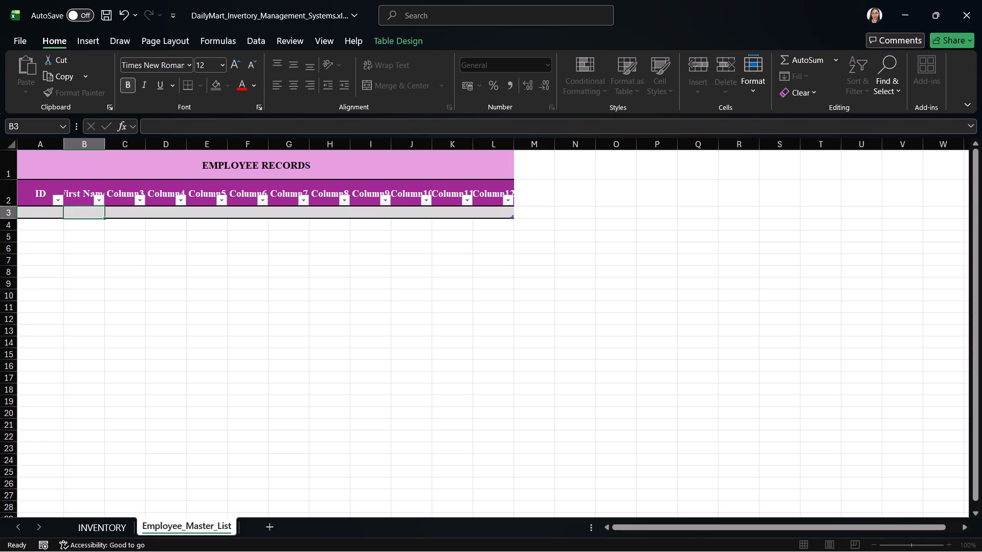
pyautogui.doubleClick(107, 146)
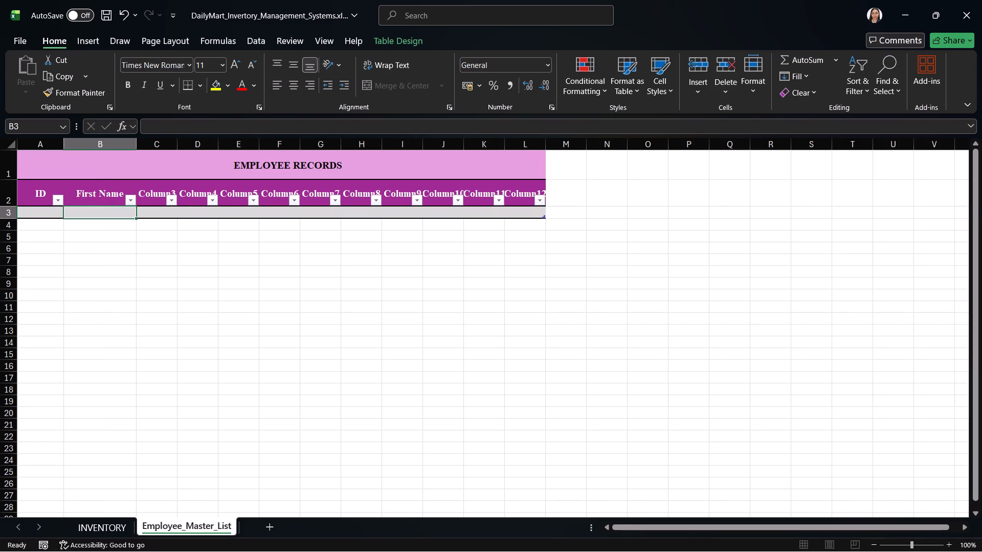
# Rename the header in C2 as Last Name and autofit column C to it.
pyautogui.doubleClick(146, 197)
pyautogui.hotkey('ctrl', 'a')
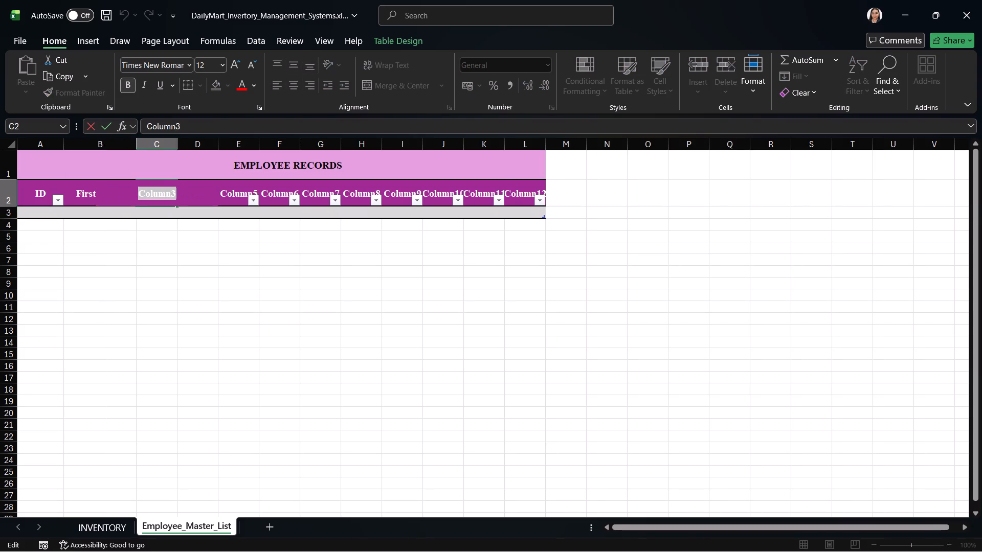
pyautogui.press('l')
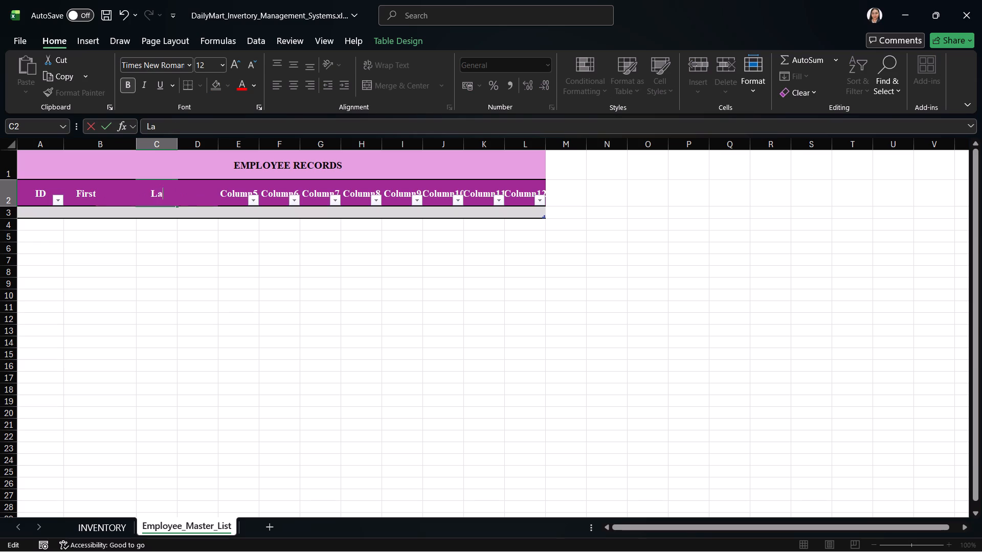
pyautogui.press('BackSpace')
pyautogui.write('st')
pyautogui.press('space')
pyautogui.press('n')
pyautogui.press('Return')
pyautogui.doubleClick(182, 144)
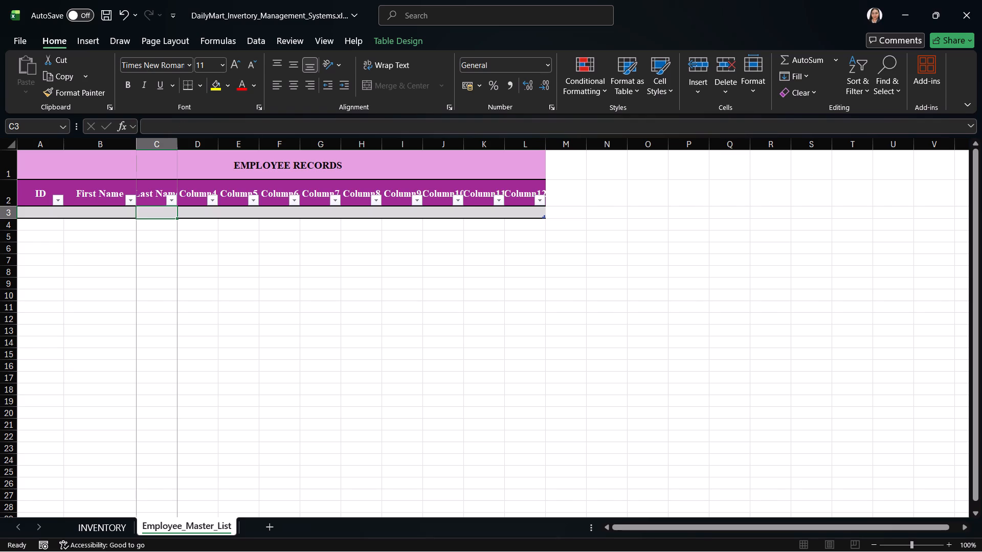
# Rename the header in D2 as Gender.
pyautogui.doubleClick(225, 199)
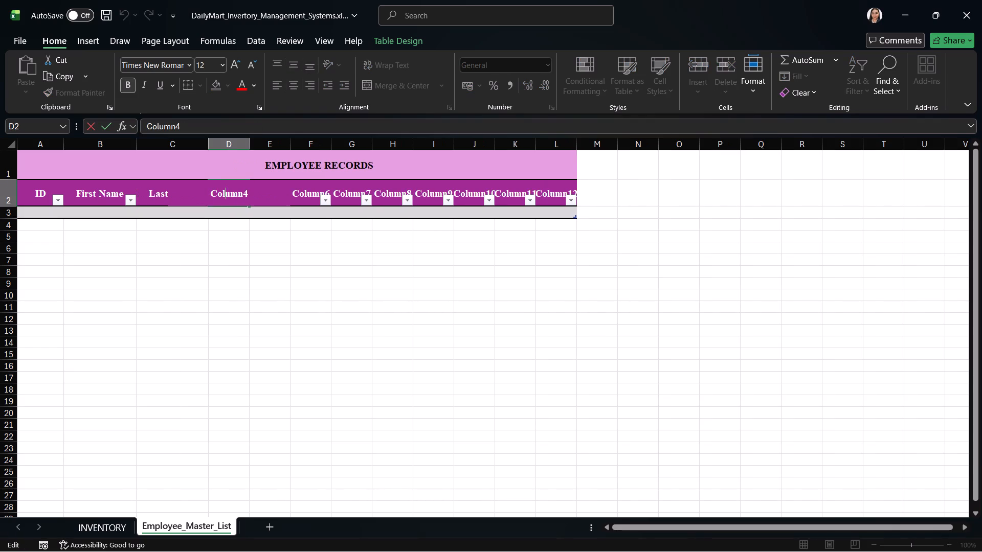
pyautogui.hotkey('ctrl', 'a')
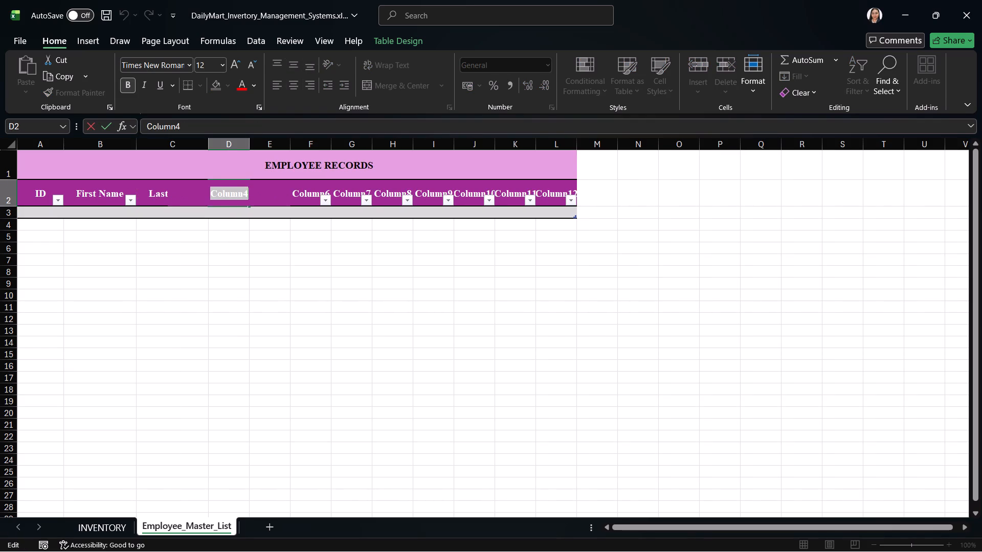
pyautogui.press('g')
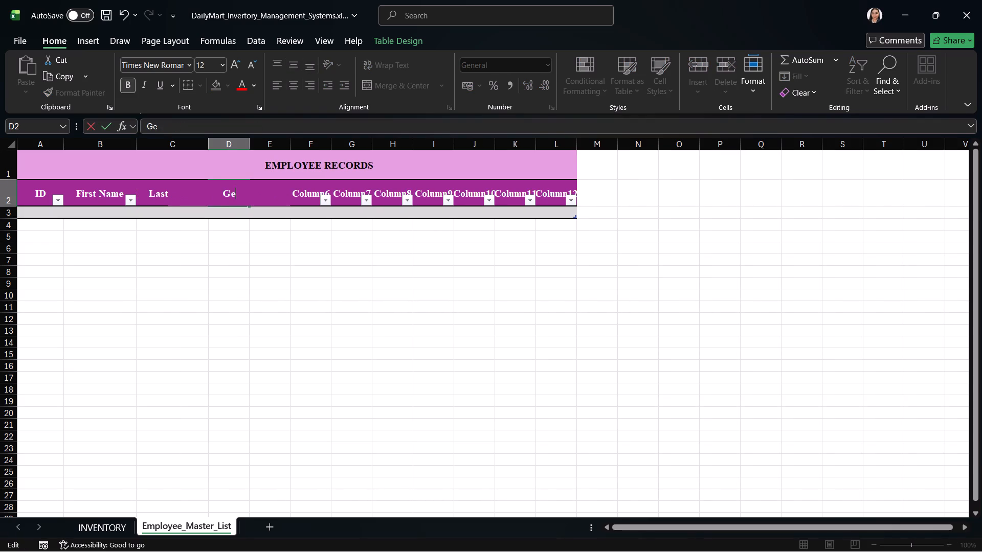
pyautogui.press('Return')
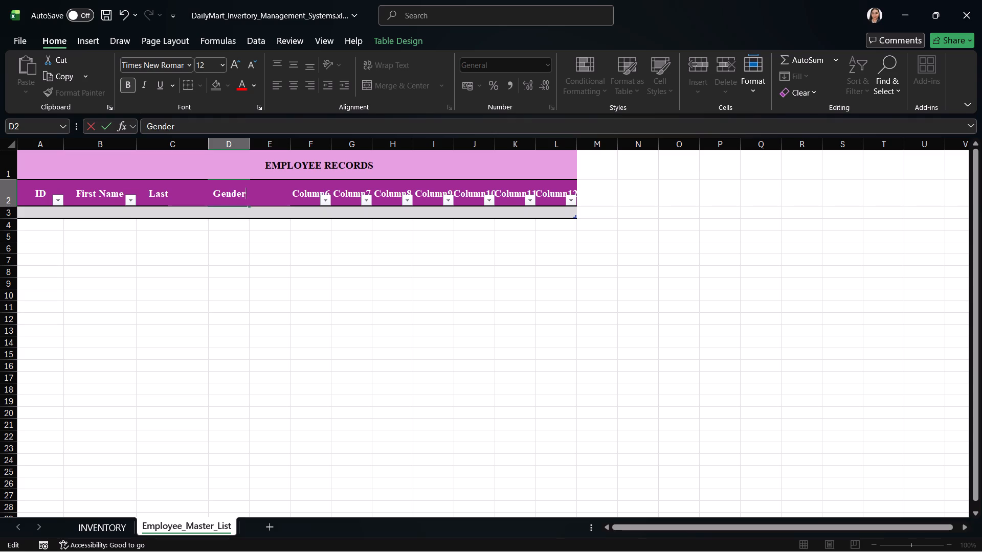
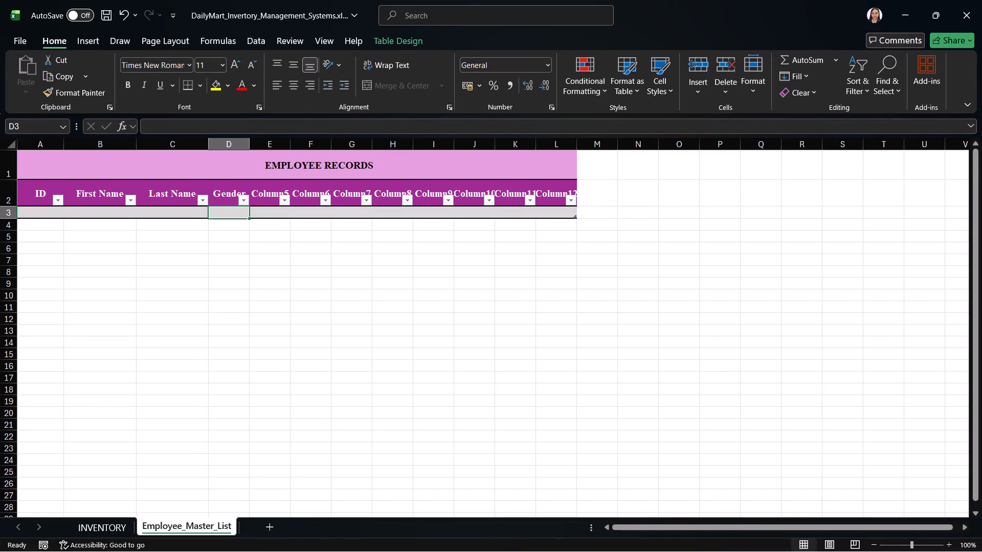
# Autofit columns D, F, G and H to their headers, and manually widen column E to about twice its width.
pyautogui.doubleClick(253, 141)
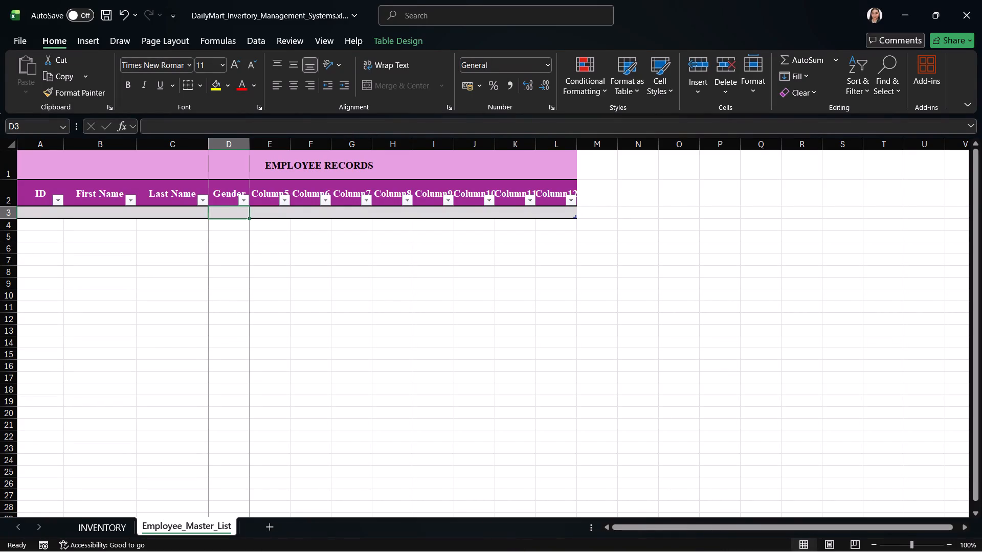
pyautogui.doubleClick(313, 145)
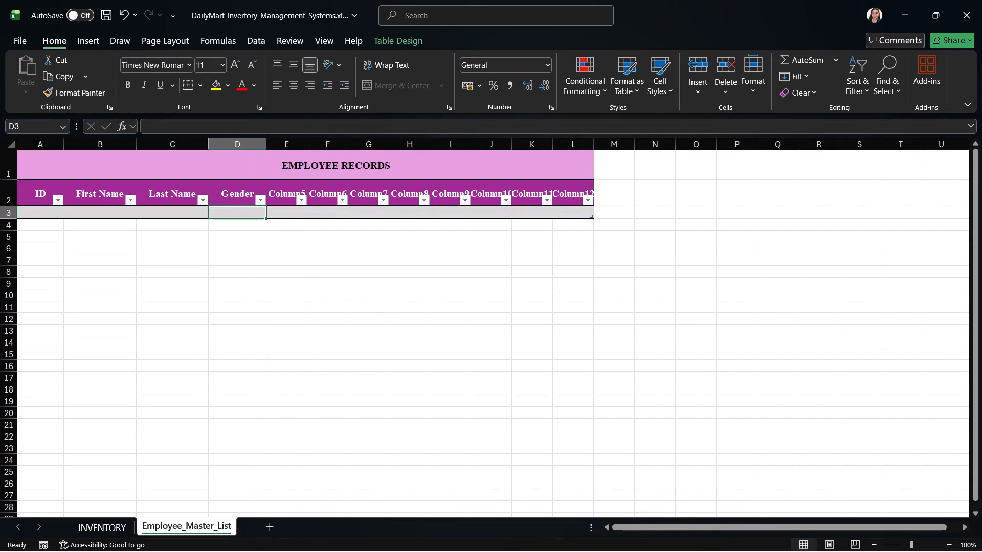
pyautogui.moveTo(397, 146); pyautogui.dragTo(354, 149)
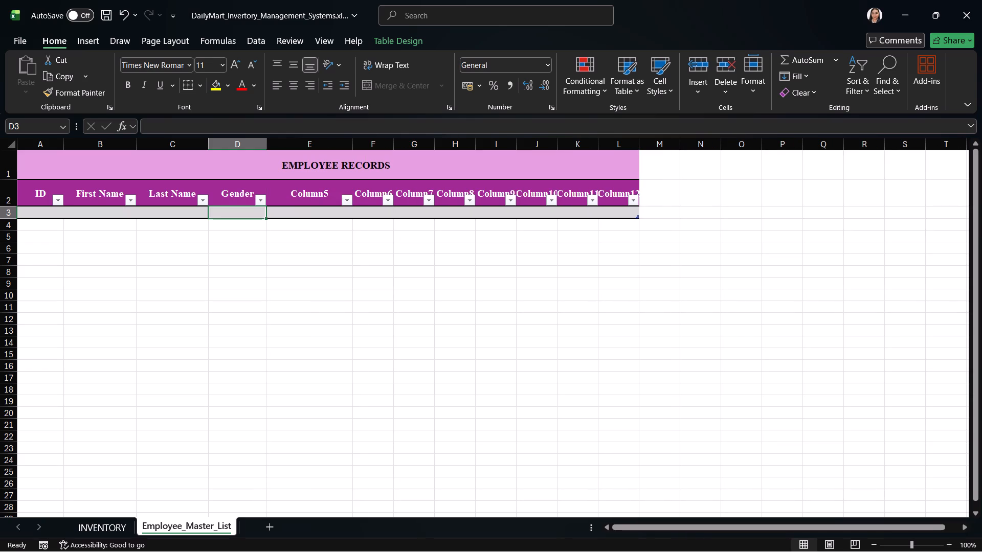
pyautogui.doubleClick(396, 146)
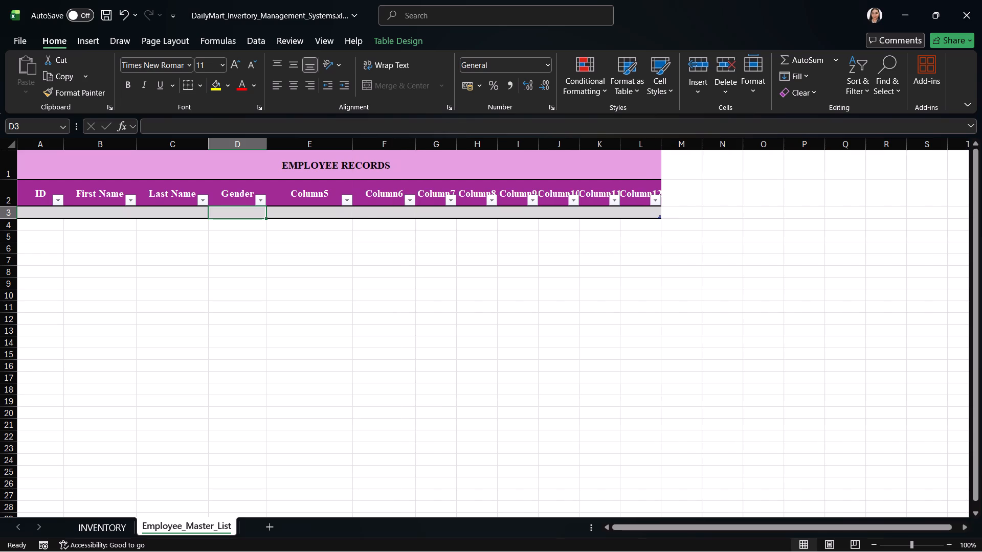
pyautogui.doubleClick(459, 144)
pyautogui.doubleClick(526, 145)
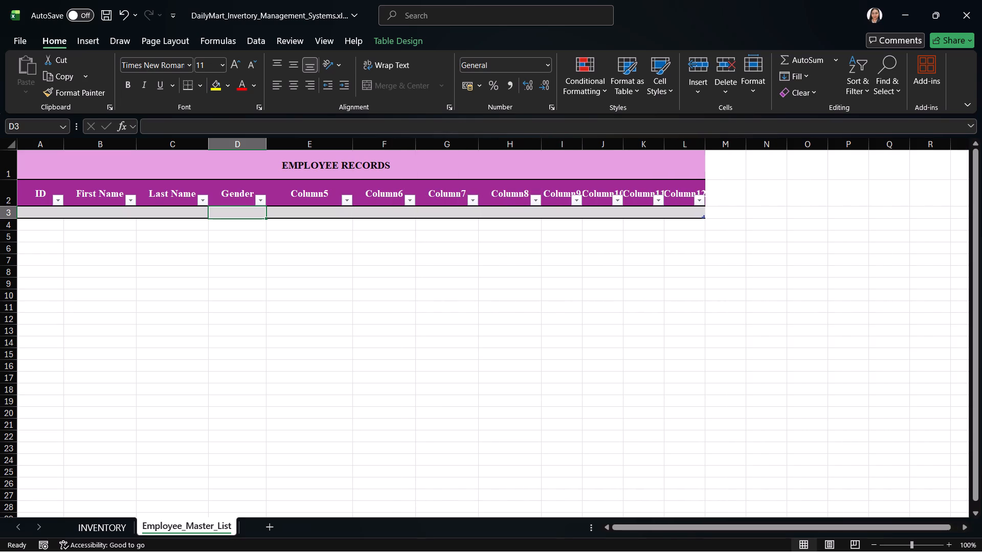
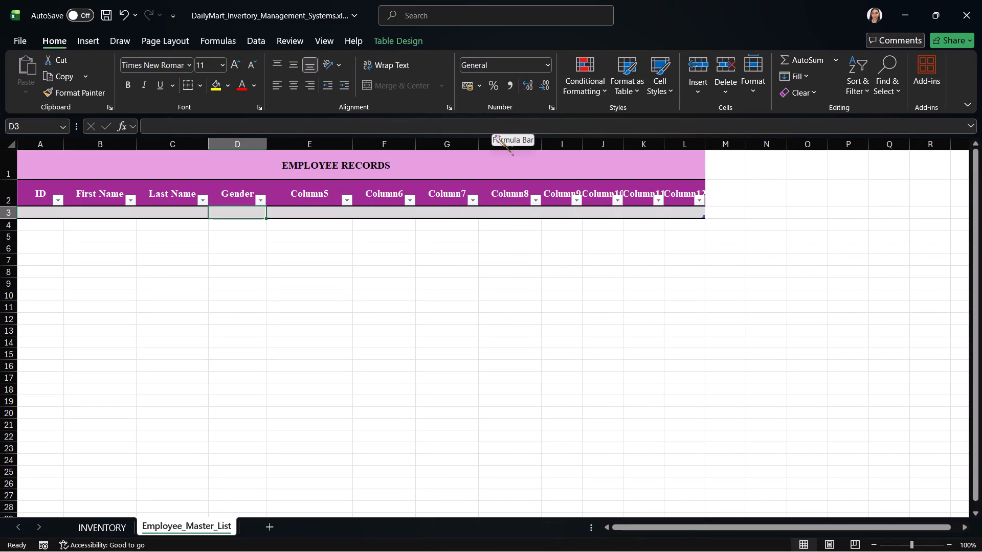
# Replace the Column5 header in column E with Gender.
pyautogui.doubleClick(323, 193)
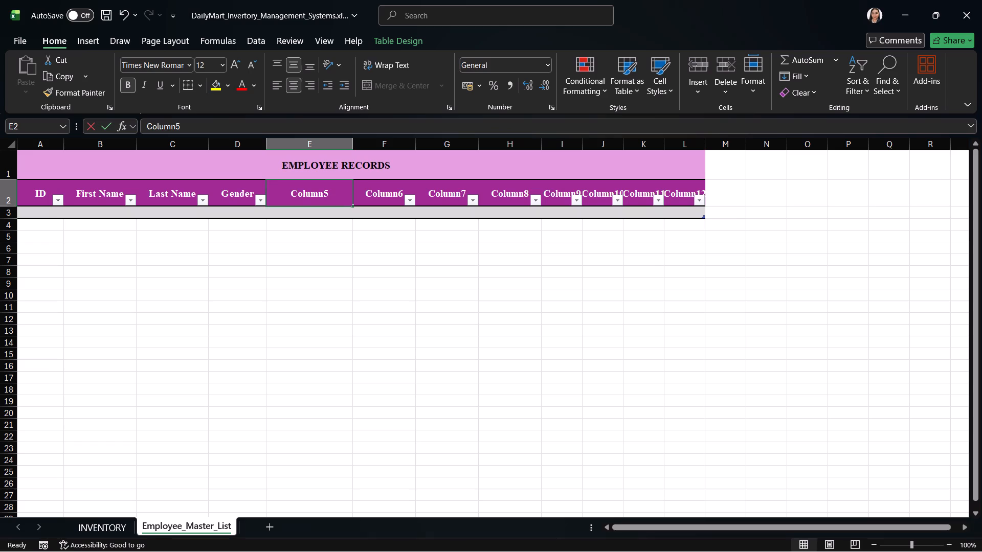
pyautogui.hotkey('ctrl', 'a')
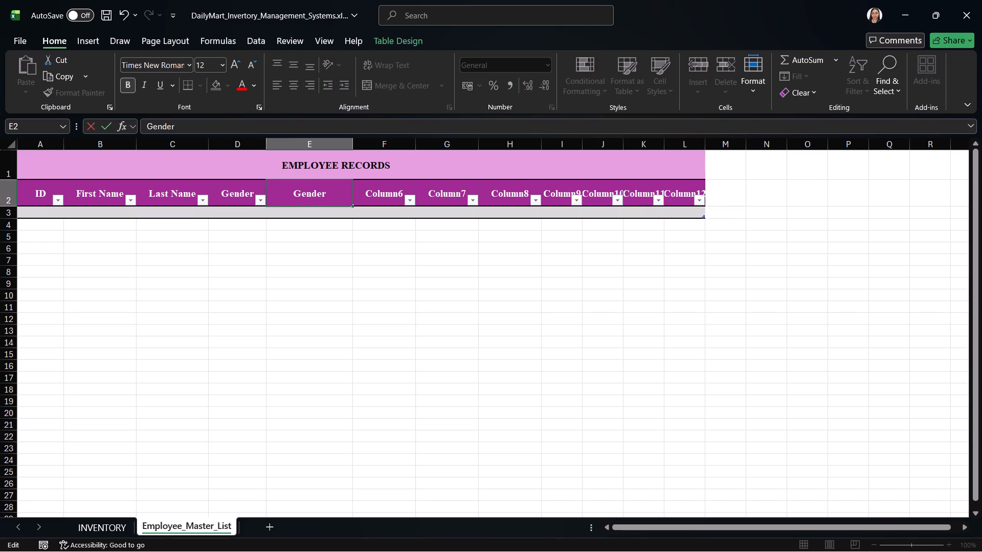
pyautogui.press('Right')
pyautogui.press('Return')
pyautogui.press('Right')
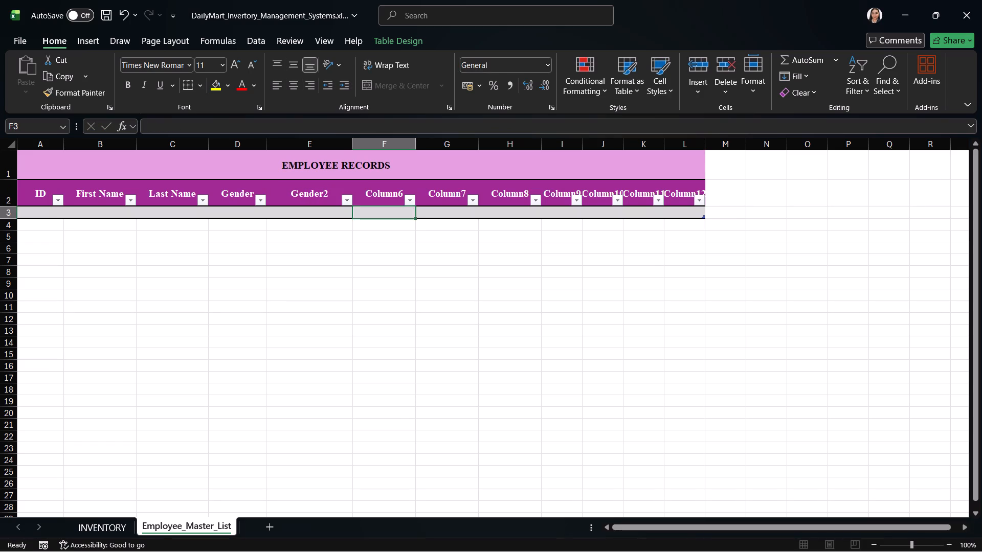
# Name the headers of columns F, G, H and I Department, Position, Type and Date Hired.
pyautogui.press('Down')
pyautogui.press('Up')
pyautogui.write('DE')
pyautogui.press('BackSpace')
pyautogui.press('BackSpace')
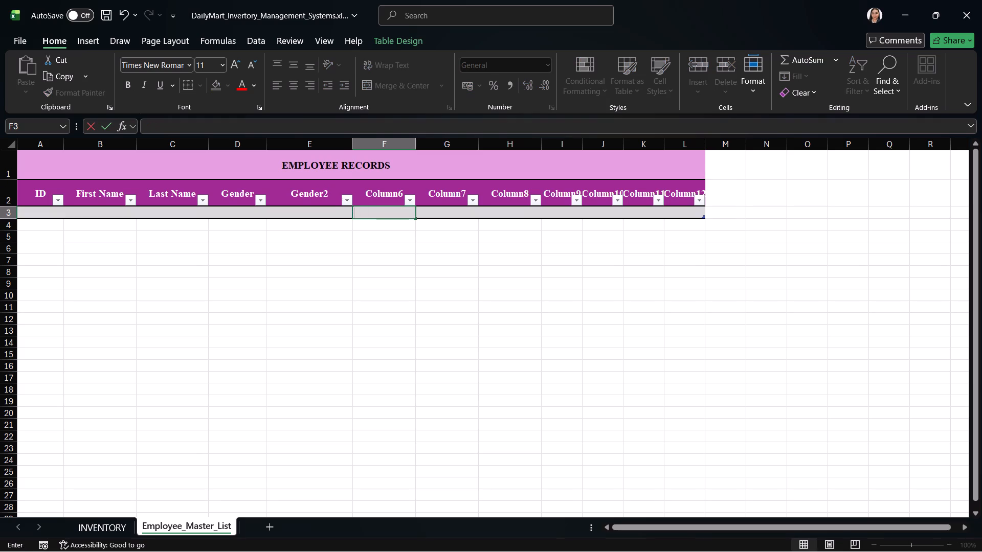
pyautogui.press('Up')
pyautogui.write('epartment')
pyautogui.press('Right')
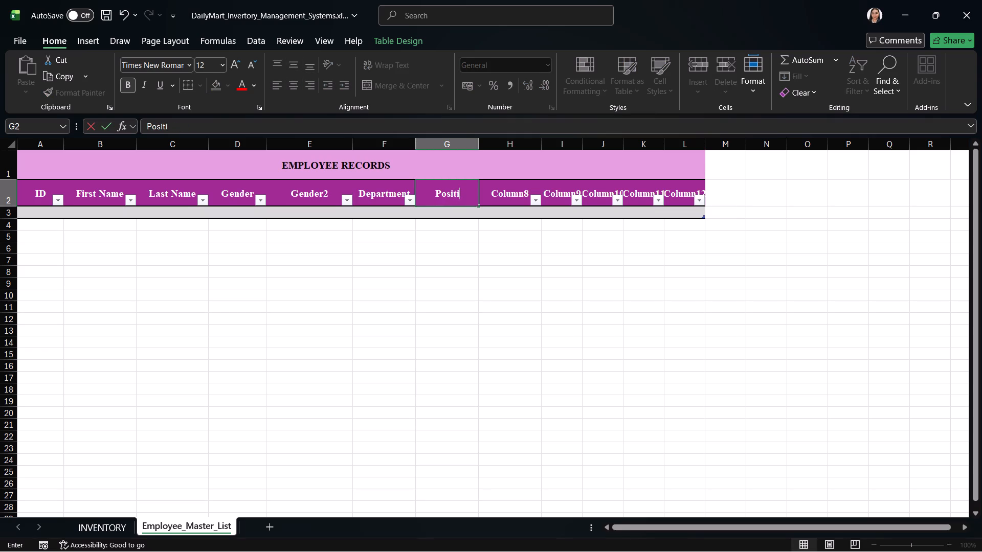
pyautogui.press('Right')
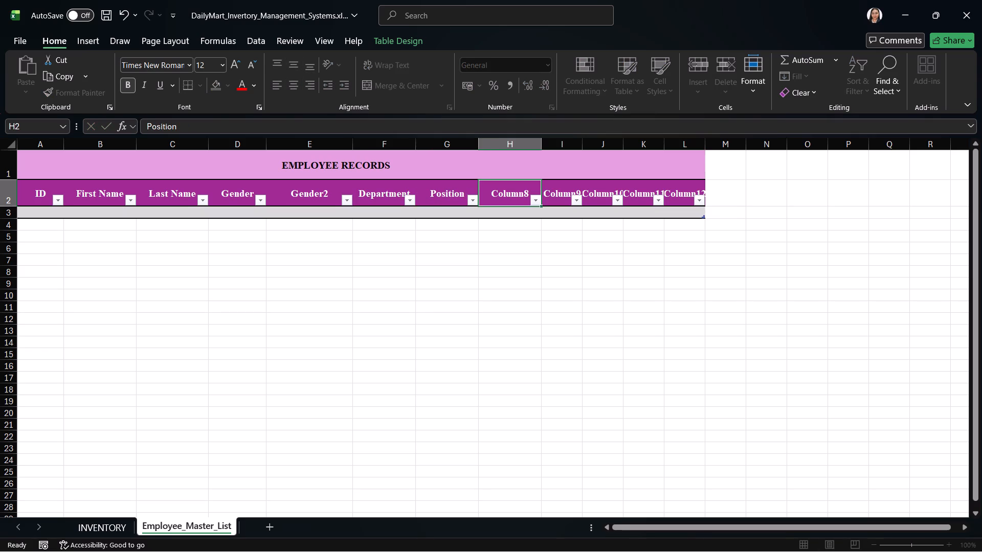
pyautogui.press('Right')
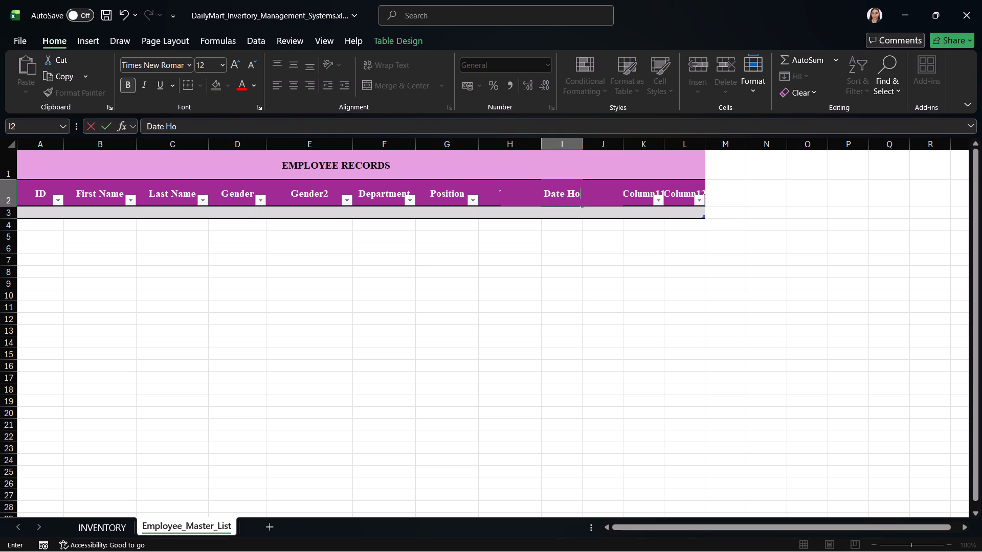
pyautogui.press('BackSpace')
pyautogui.write('ired')
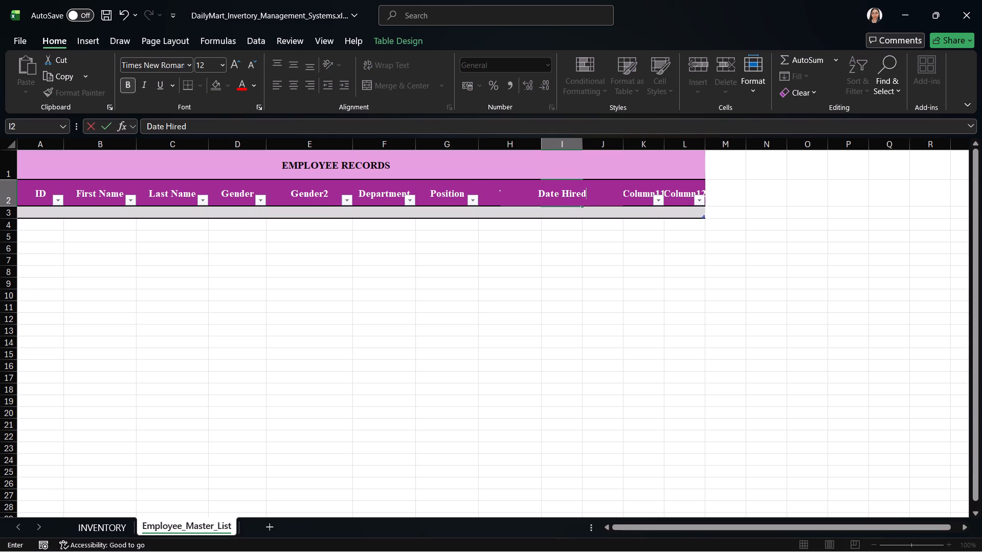
# Autofit columns I and J to their headers.
pyautogui.doubleClick(584, 148)
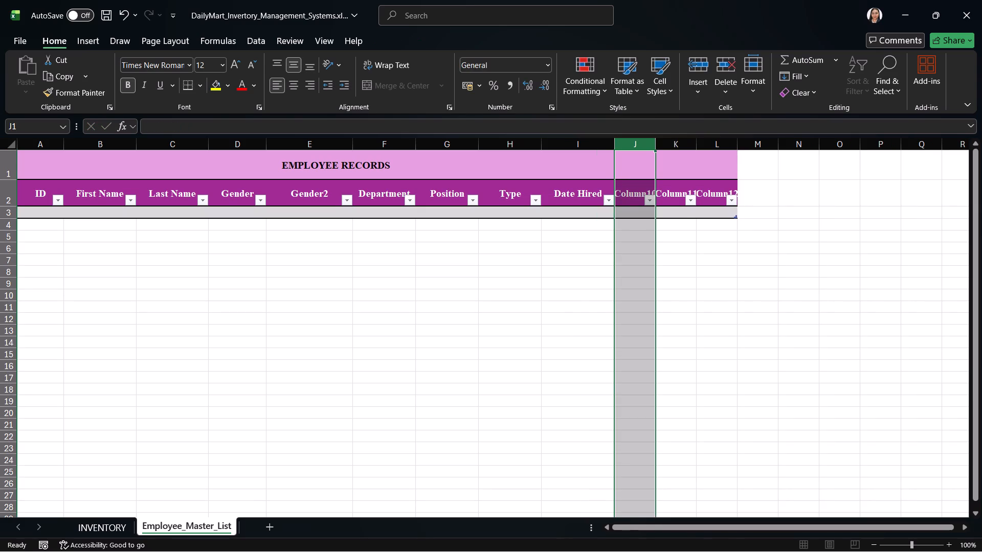
pyautogui.doubleClick(655, 148)
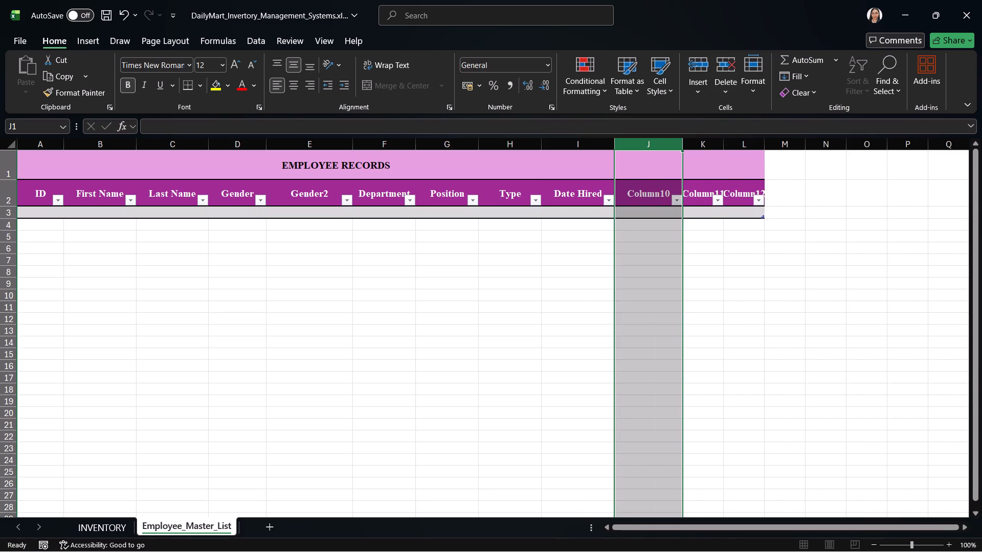
# Name the headers of columns J, K and L Contact, City and Status.
pyautogui.click(642, 191)
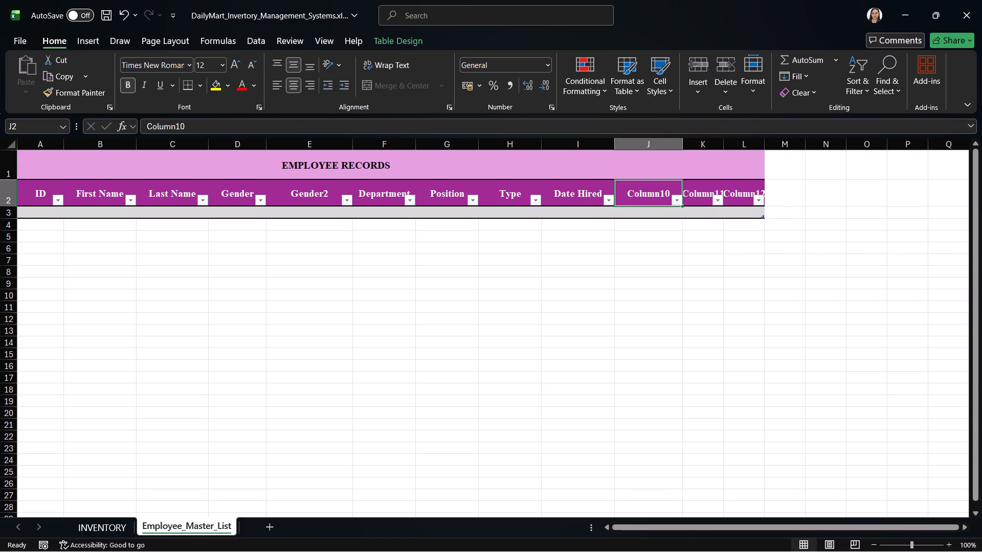
pyautogui.doubleClick(641, 193)
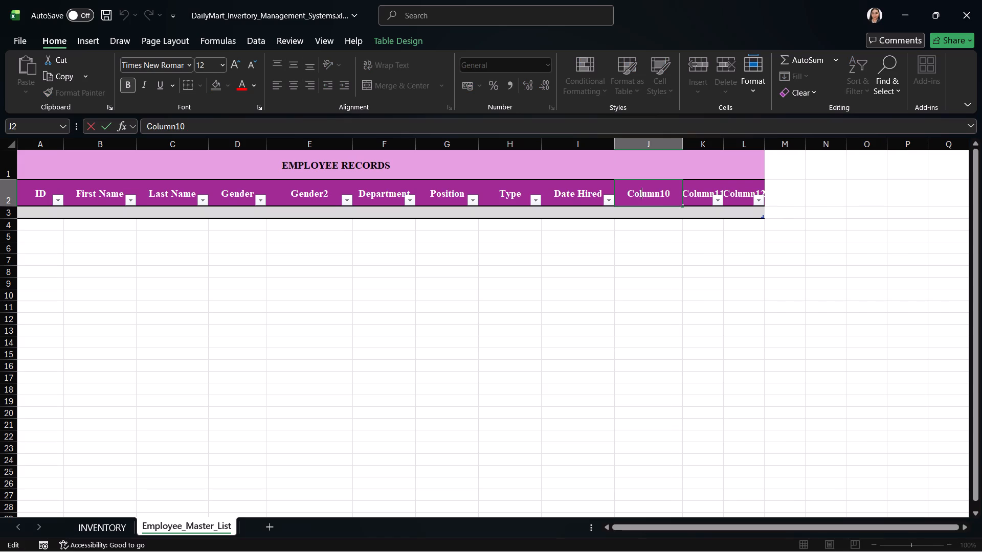
pyautogui.click(612, 185)
pyautogui.click(584, 194)
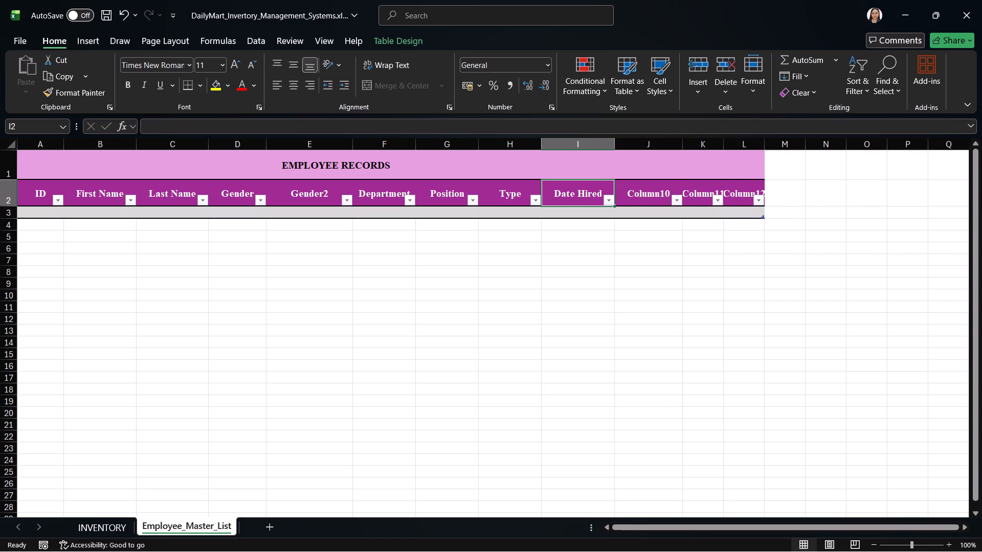
pyautogui.press('Right')
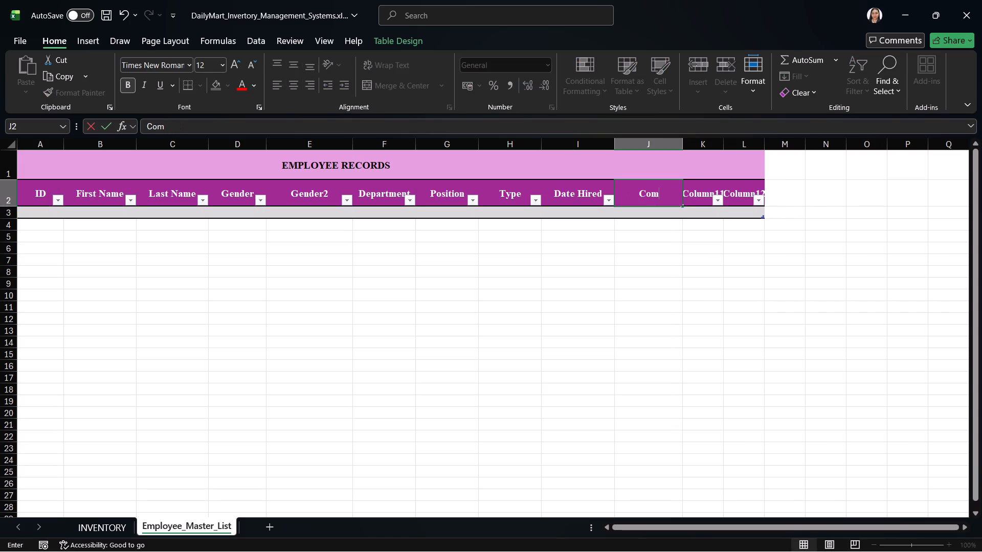
pyautogui.press('BackSpace')
pyautogui.write('ntact')
pyautogui.press('Right')
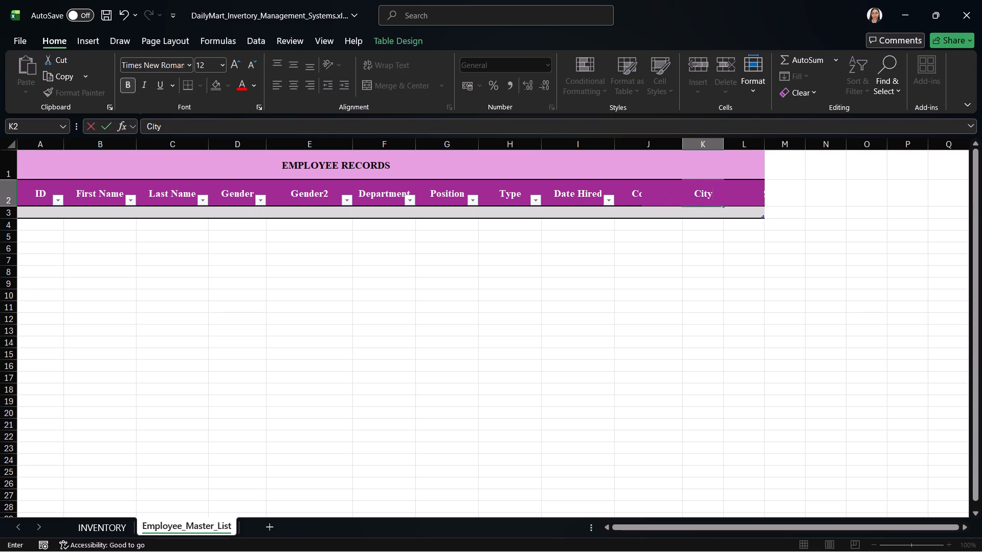
pyautogui.press('Right')
pyautogui.press('Left')
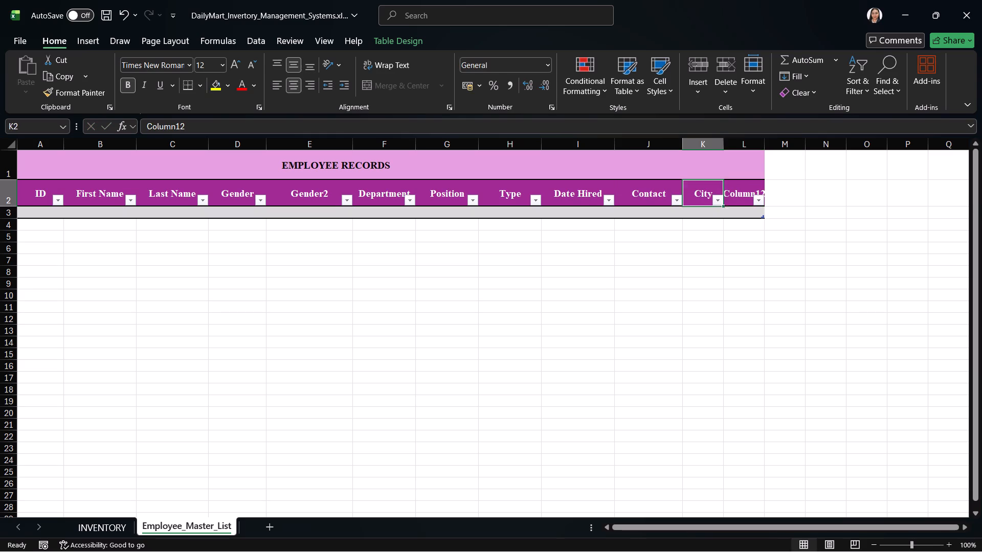
pyautogui.press('Left')
pyautogui.press('Right')
pyautogui.press('Right')
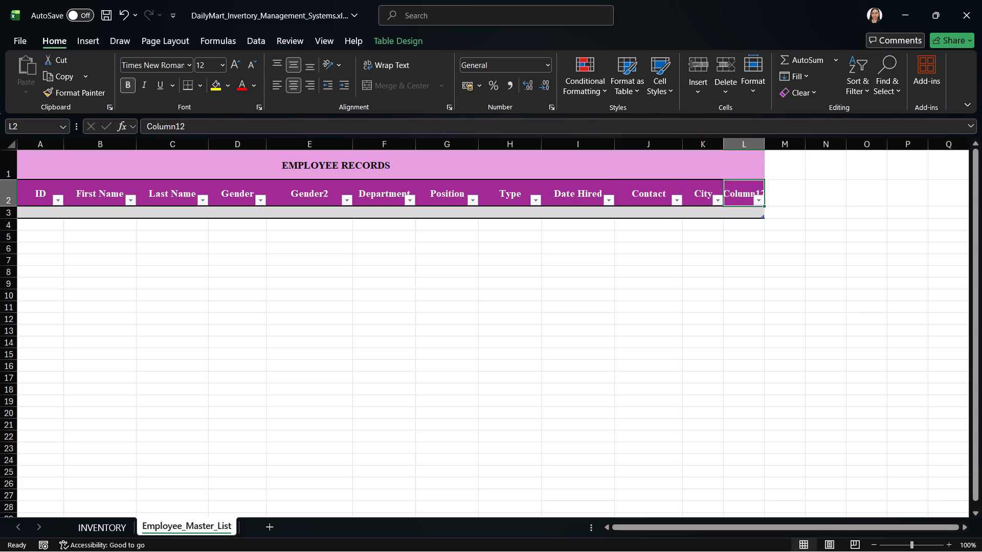
pyautogui.write('tus')
pyautogui.click(613, 295)
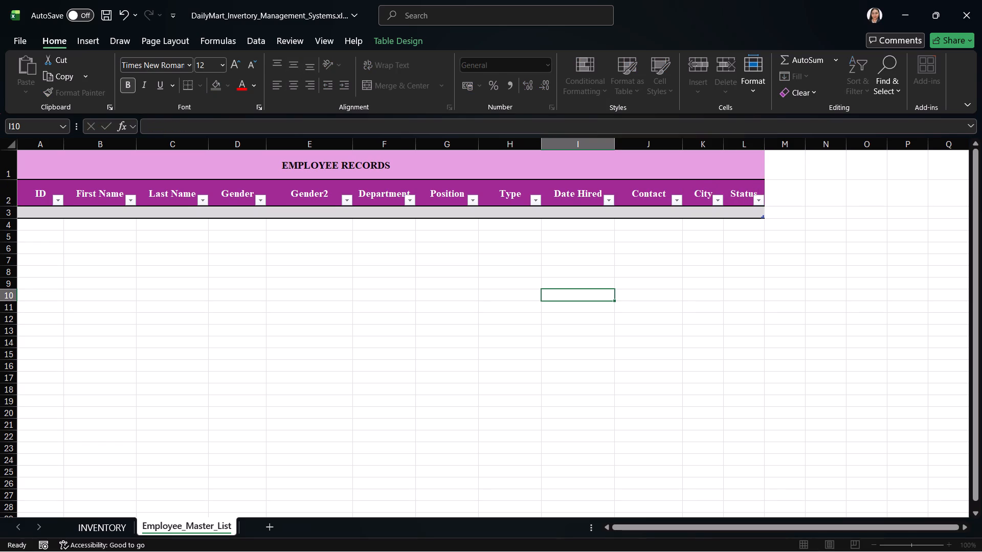
# Autofit columns L and K to their headers, and widen the City column slightly more.
pyautogui.doubleClick(768, 146)
pyautogui.doubleClick(720, 145)
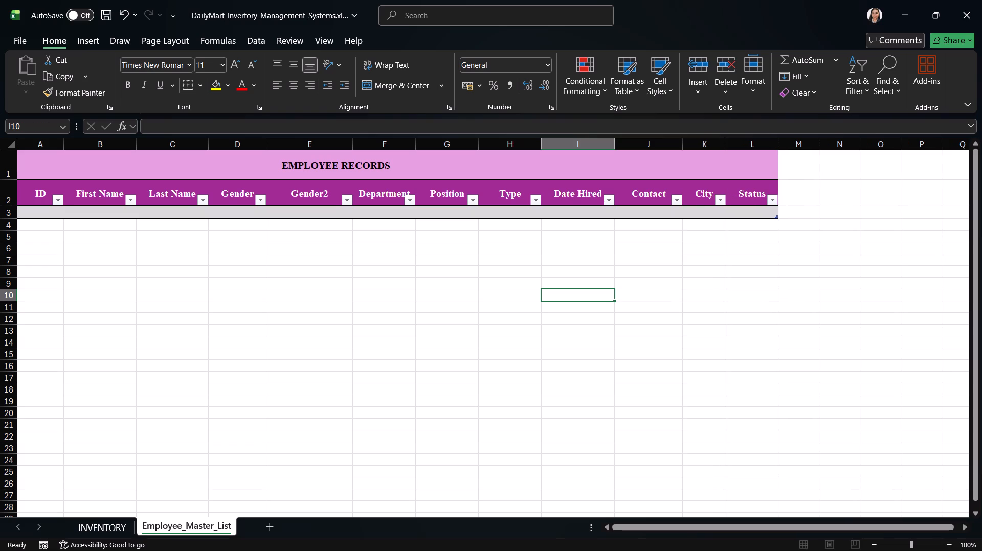
pyautogui.moveTo(722, 146); pyautogui.dragTo(727, 147)
pyautogui.click(336, 265)
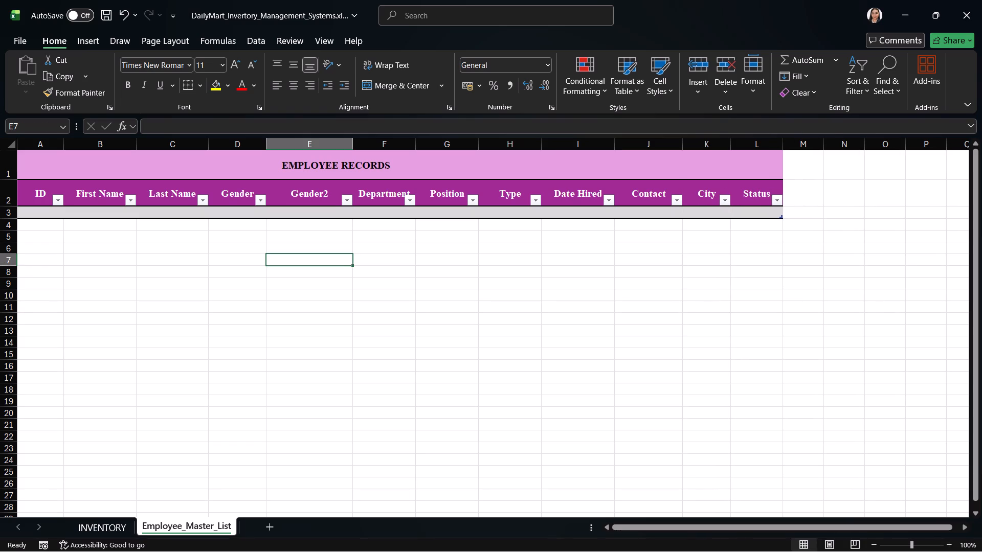
# Extend the employee table downward so that it ends at row 10.
pyautogui.click(53, 210)
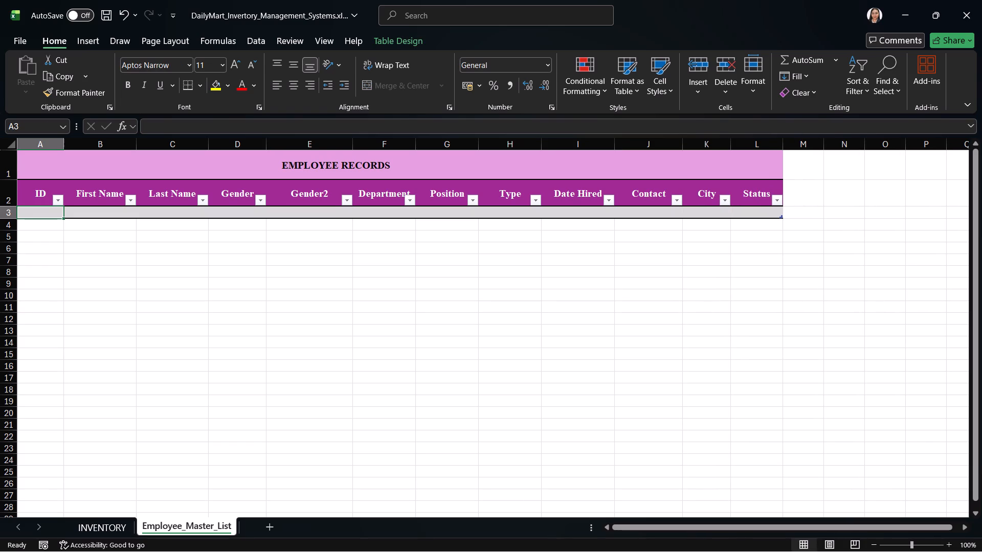
pyautogui.moveTo(779, 217); pyautogui.dragTo(723, 489)
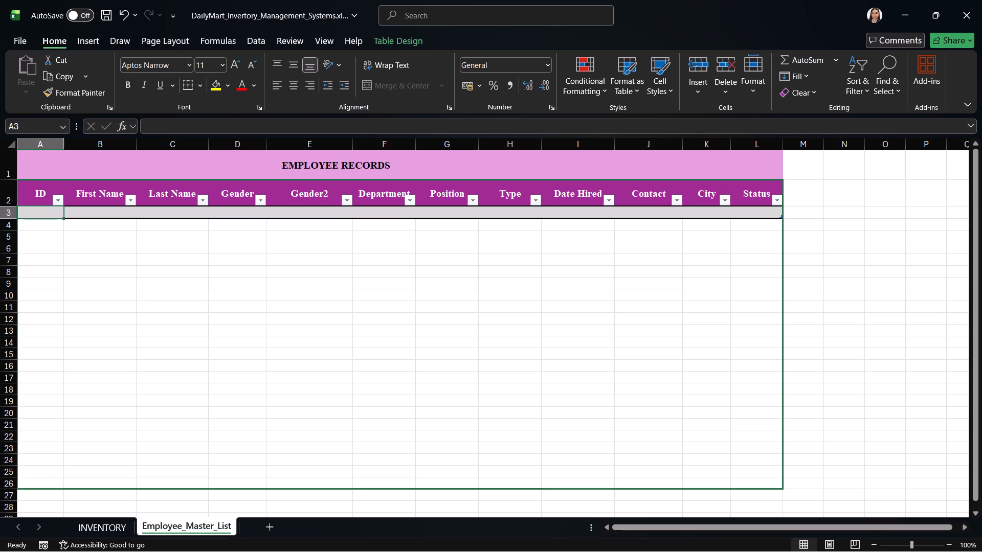
pyautogui.moveTo(723, 489); pyautogui.dragTo(700, 400)
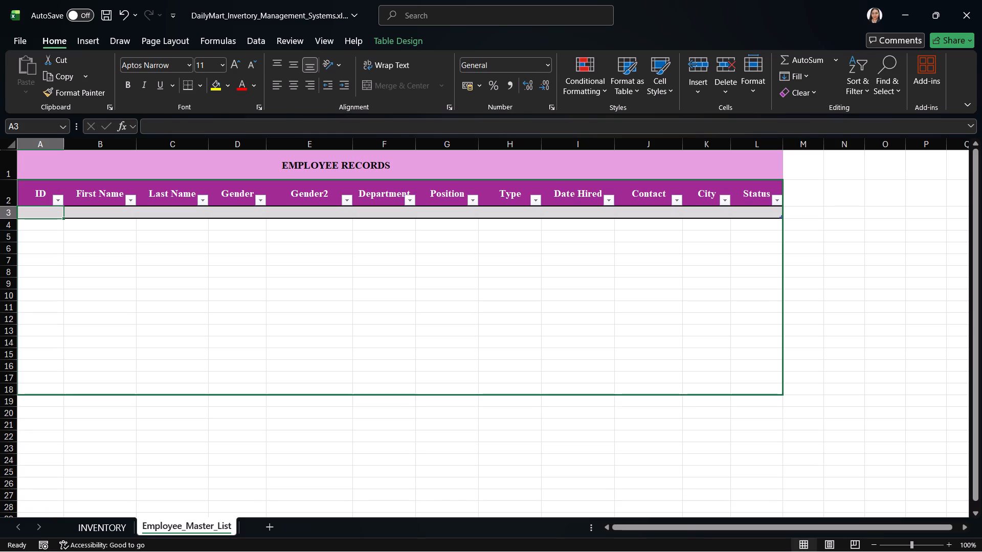
pyautogui.moveTo(700, 400); pyautogui.dragTo(680, 295)
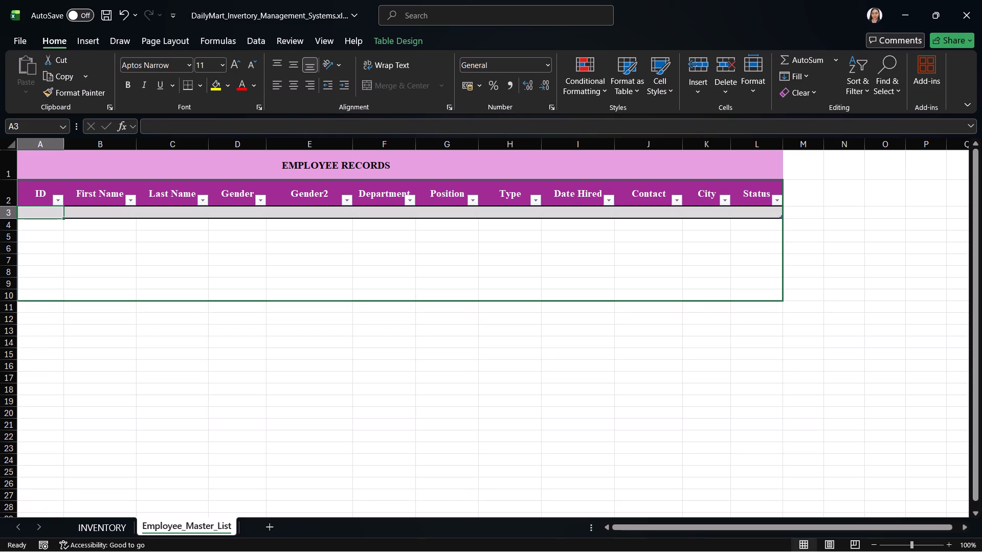
pyautogui.moveTo(680, 295); pyautogui.dragTo(680, 298)
pyautogui.click(270, 275)
pyautogui.click(47, 302)
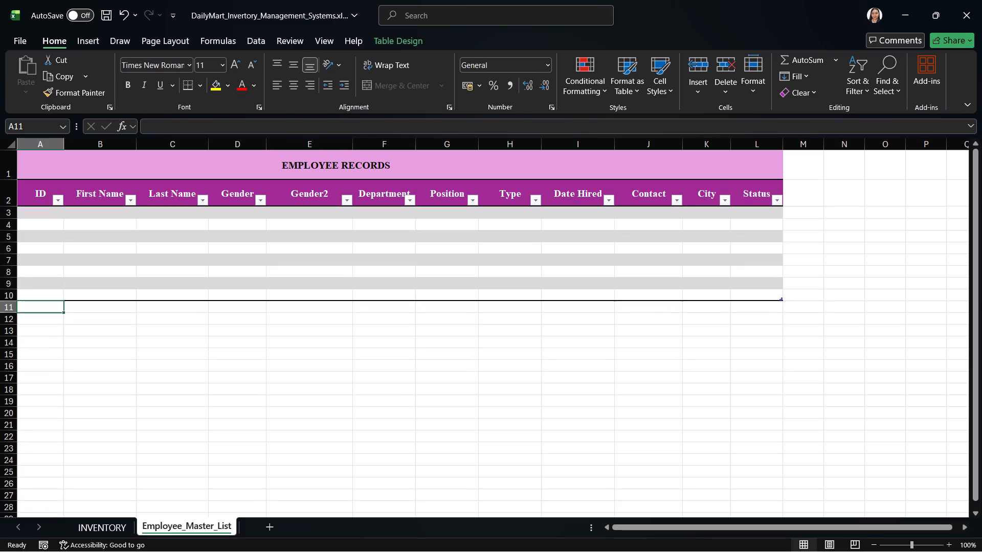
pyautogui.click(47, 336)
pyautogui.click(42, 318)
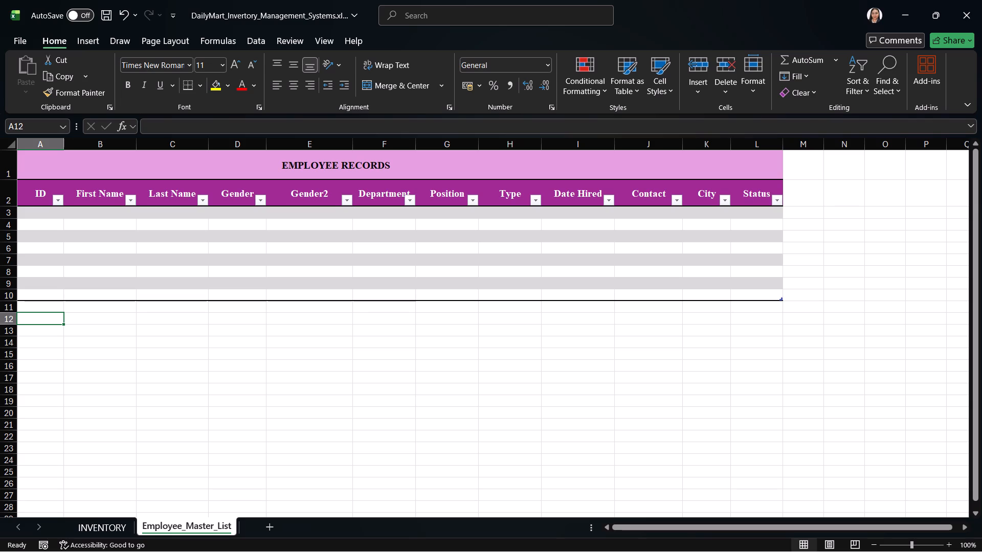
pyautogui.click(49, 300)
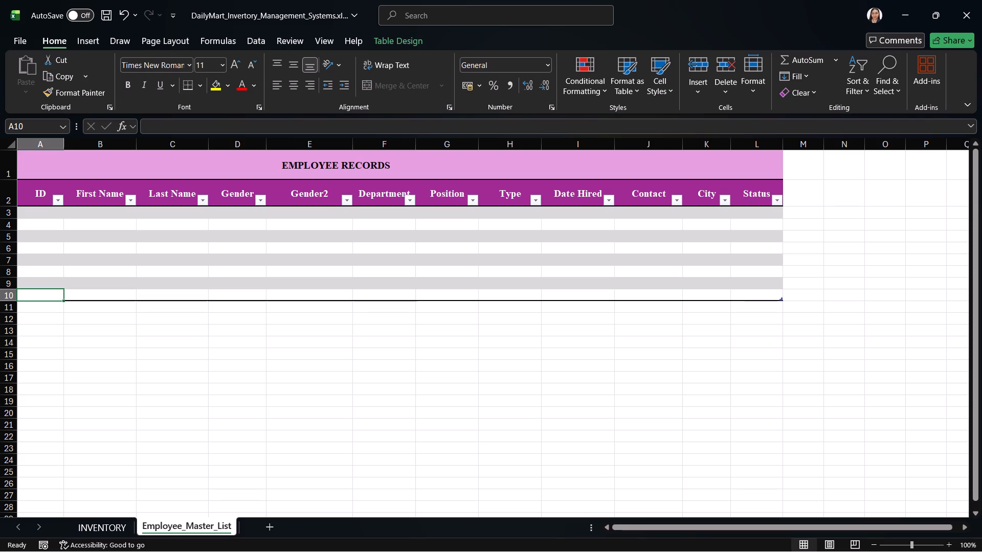
# Enter EMP001 as the first employee ID in cell A3.
pyautogui.click(37, 214)
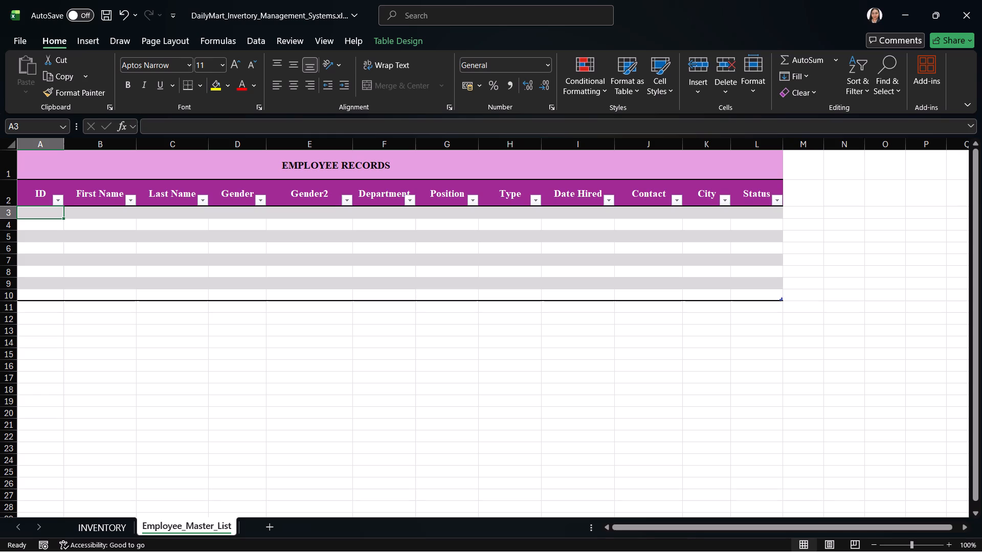
pyautogui.press('m')
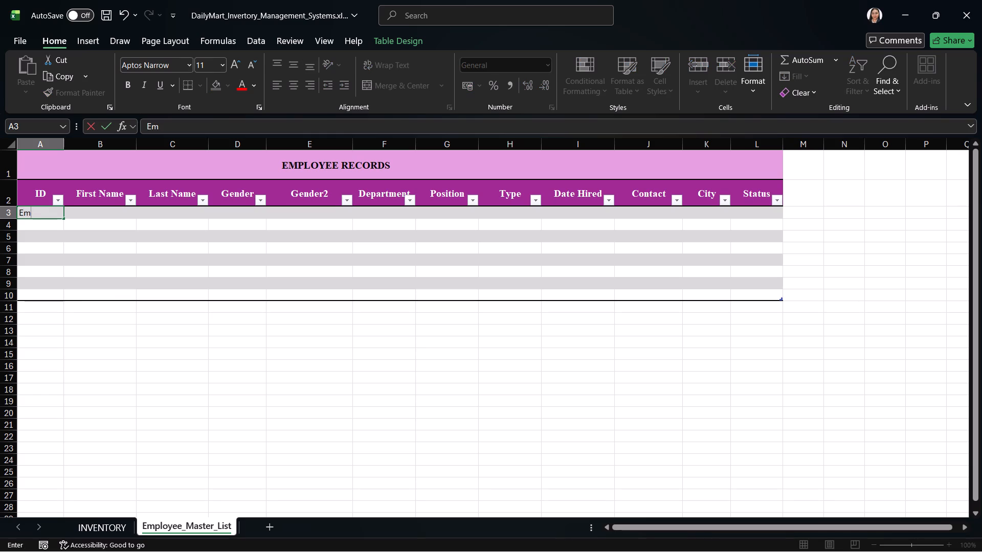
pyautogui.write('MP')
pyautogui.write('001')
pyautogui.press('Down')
# Fill the employee ID series down column A from EMP001 in A3 through EMP048 in row 50.
pyautogui.click(53, 208)
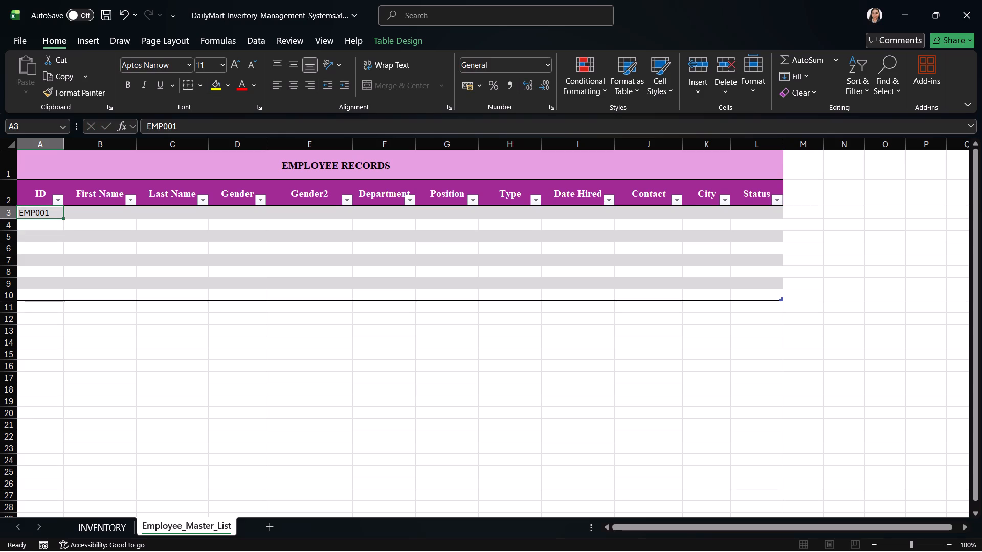
pyautogui.moveTo(62, 219); pyautogui.dragTo(44, 325)
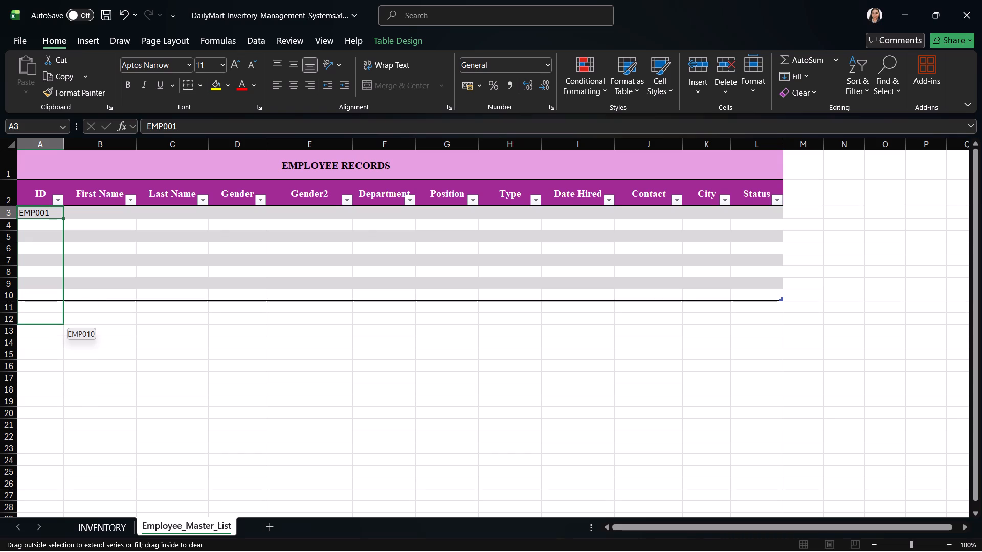
pyautogui.moveTo(44, 325); pyautogui.dragTo(47, 324)
pyautogui.moveTo(47, 324); pyautogui.dragTo(61, 518)
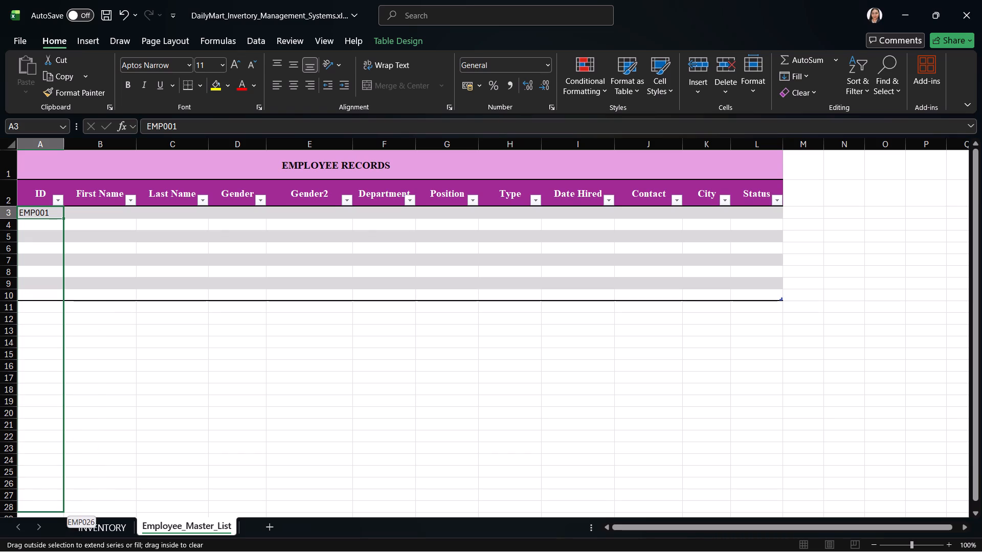
pyautogui.moveTo(61, 518); pyautogui.dragTo(43, 263)
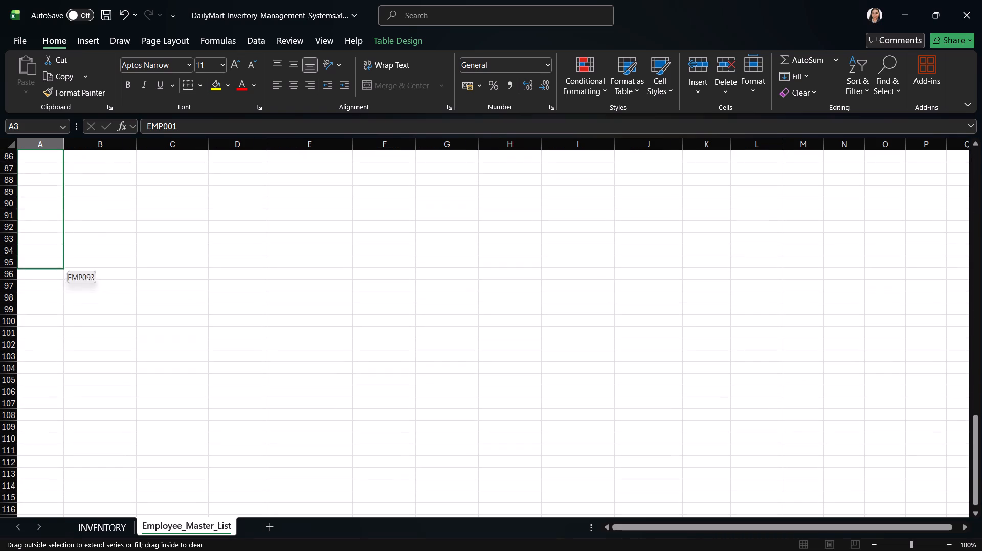
pyautogui.moveTo(43, 263); pyautogui.dragTo(2, 376)
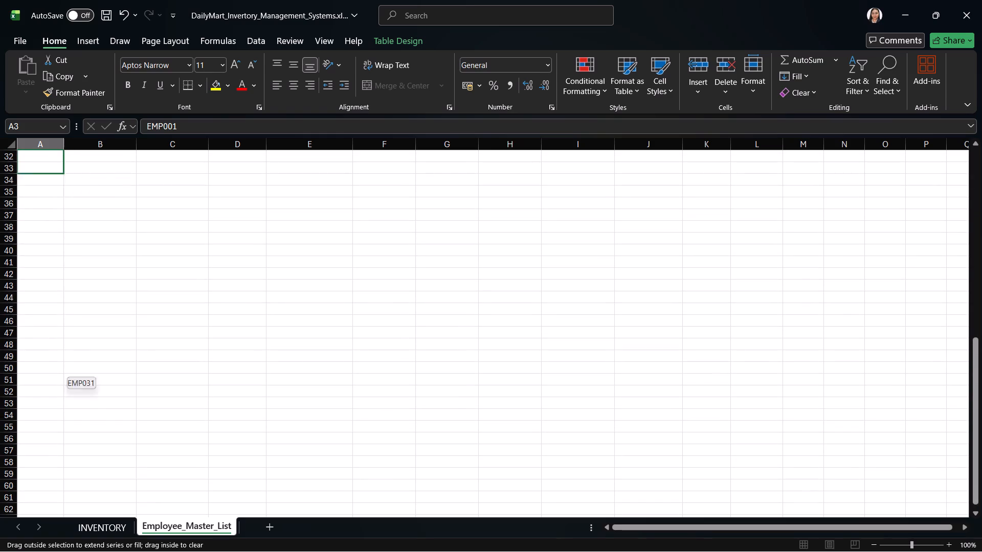
pyautogui.moveTo(2, 376); pyautogui.dragTo(4, 380)
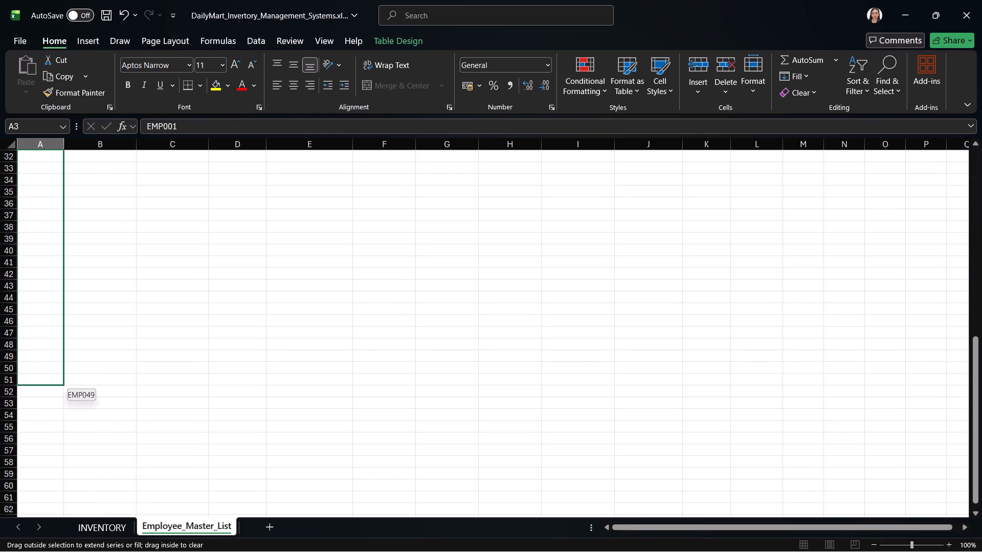
pyautogui.moveTo(4, 380); pyautogui.dragTo(7, 372)
pyautogui.click(186, 443)
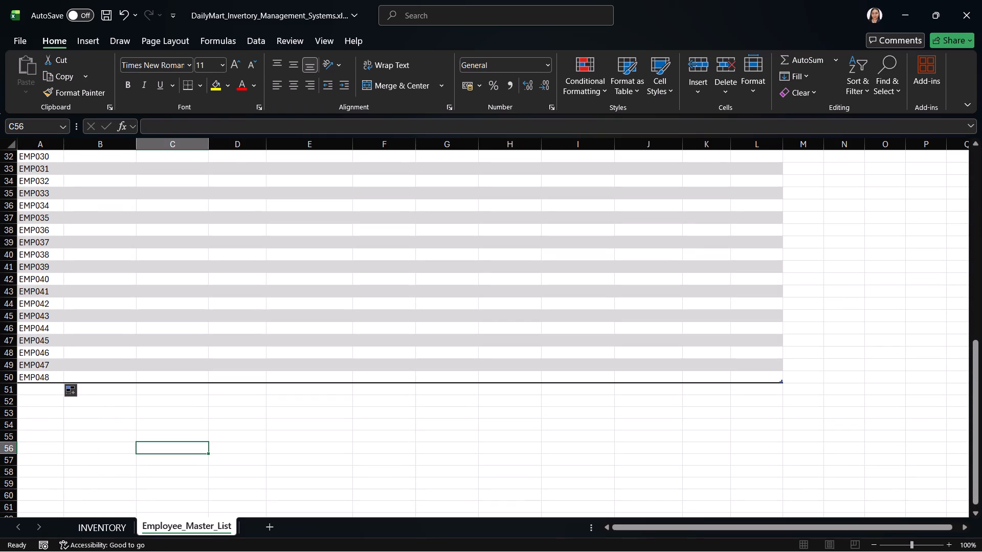
# Enter the first employee's first name and last name in row 3, and set the gender to Female.
pyautogui.moveTo(981, 379); pyautogui.dragTo(978, 209)
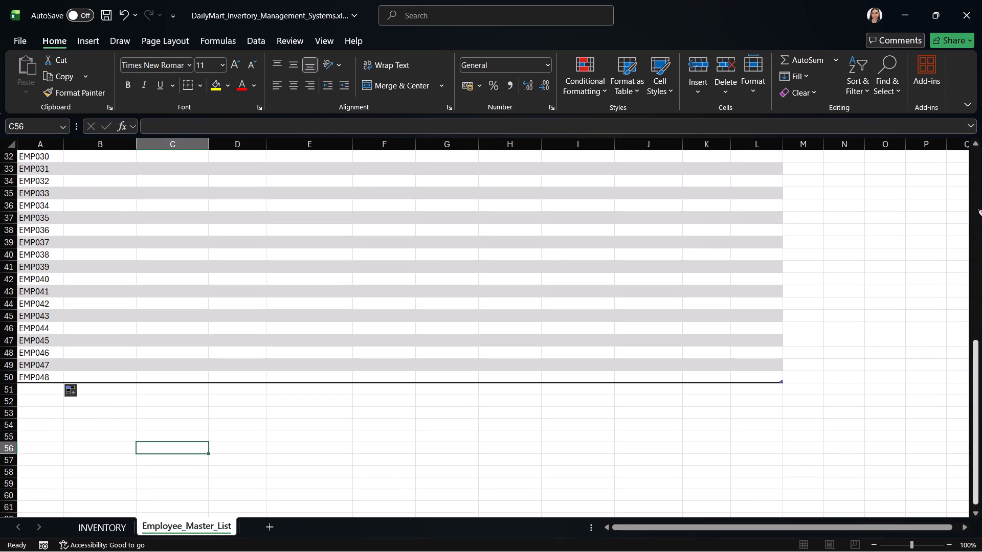
pyautogui.moveTo(973, 355); pyautogui.dragTo(973, 133)
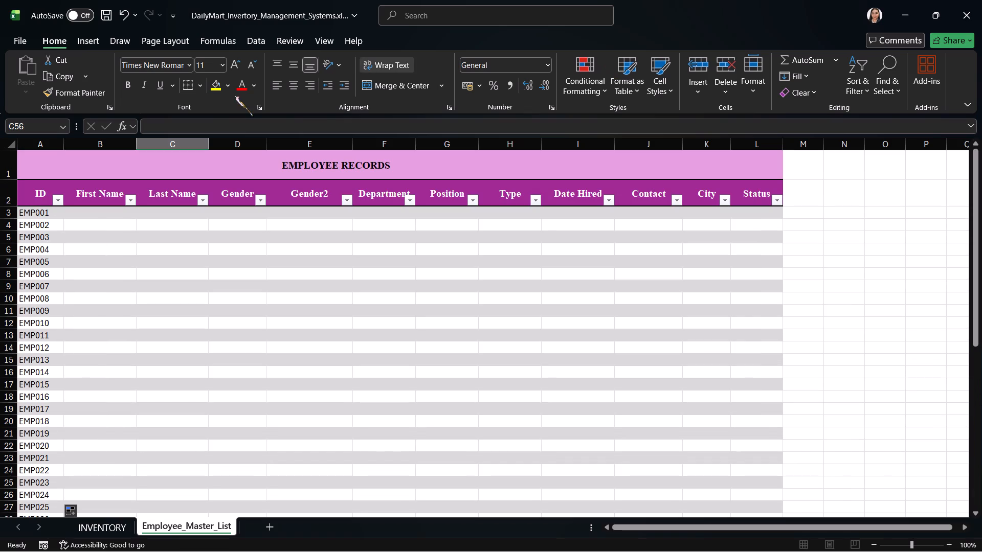
pyautogui.click(86, 211)
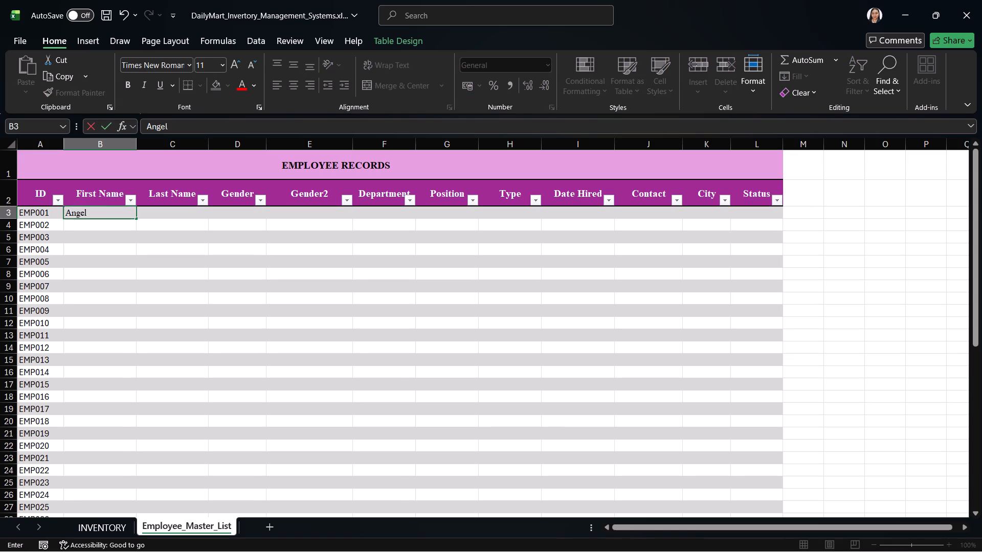
pyautogui.press('Right')
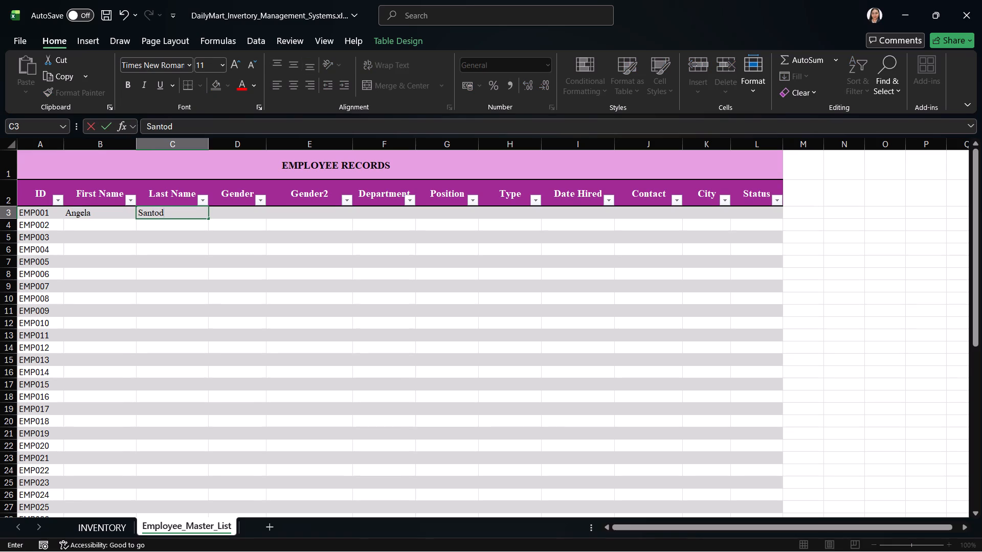
pyautogui.press('BackSpace')
pyautogui.press('s')
pyautogui.press('Down')
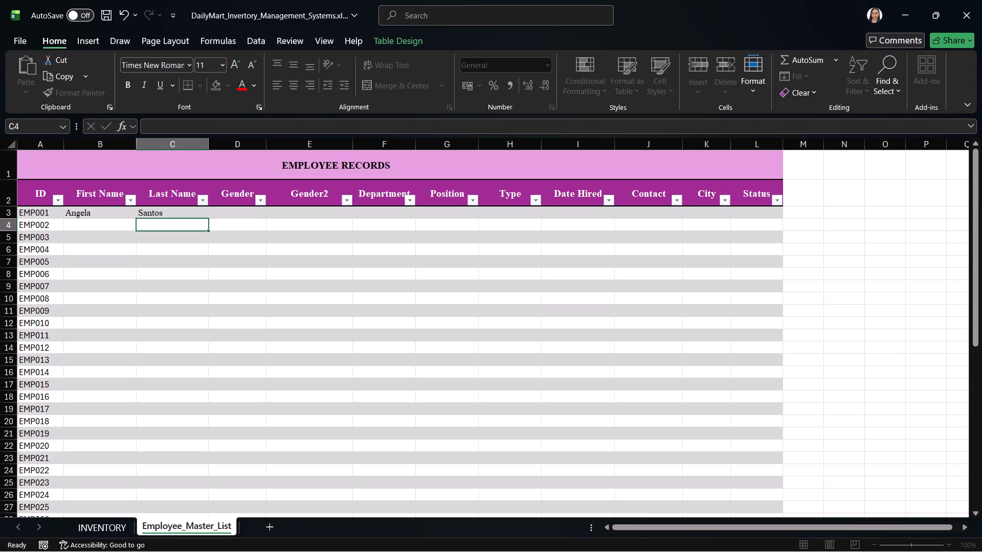
pyautogui.press('Left')
pyautogui.press('Up')
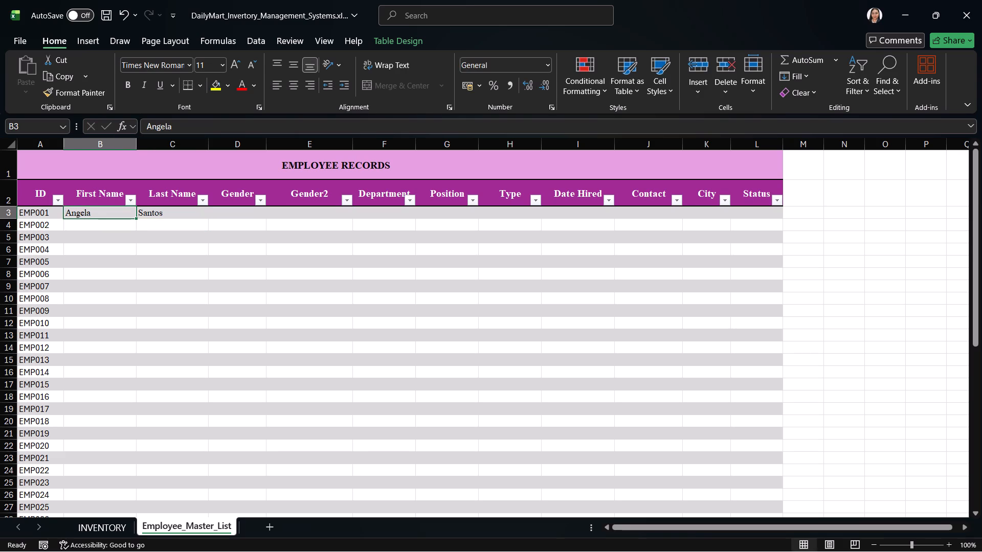
pyautogui.press('Right')
pyautogui.press('Right')
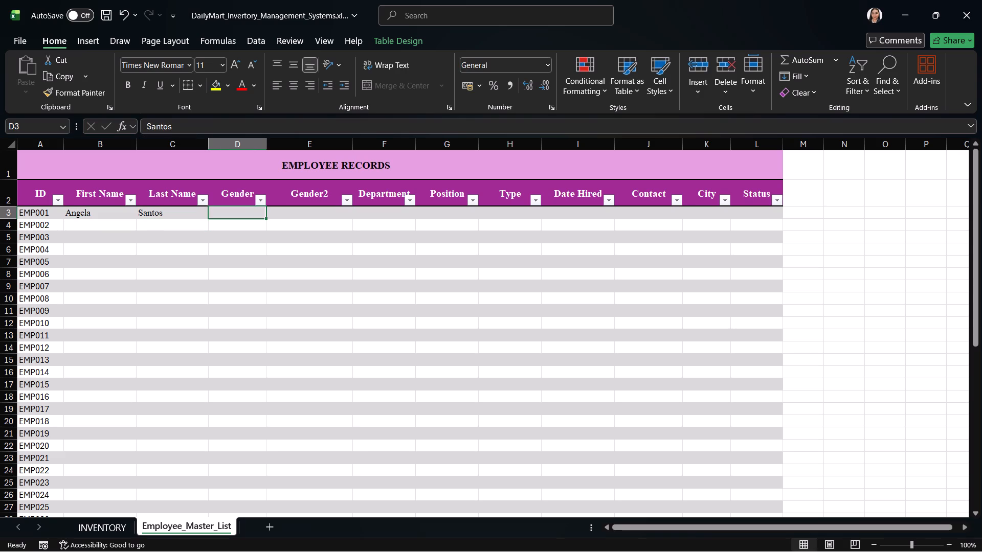
pyautogui.press('f')
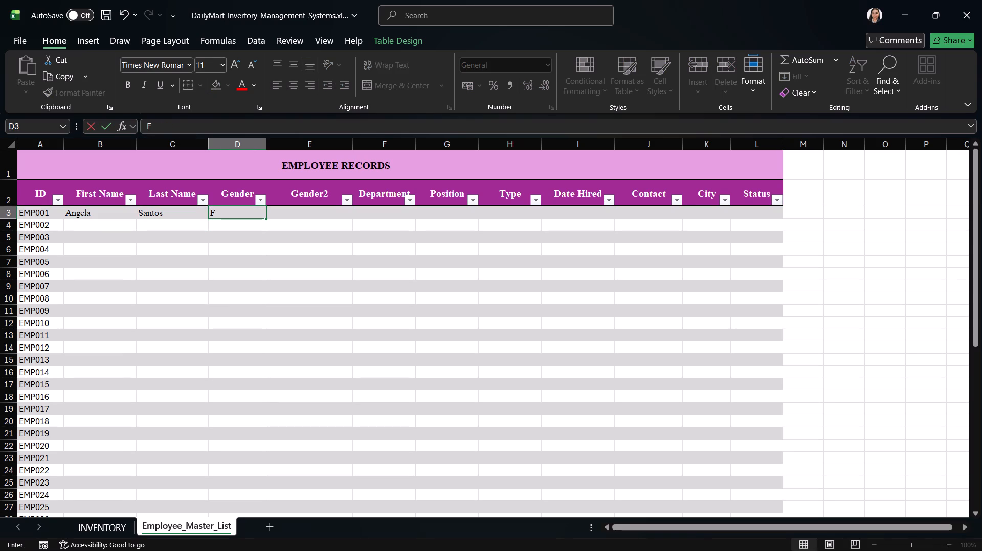
pyautogui.press('Right')
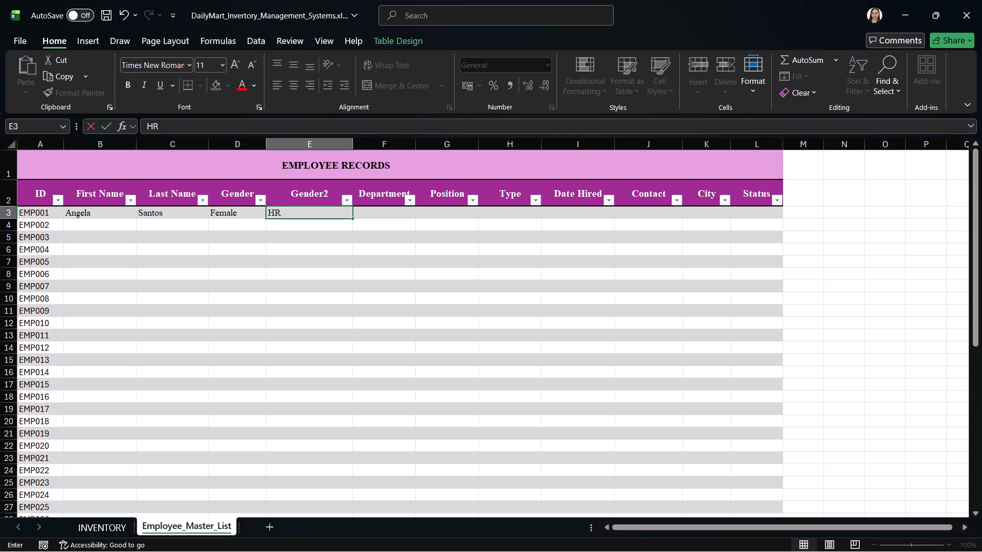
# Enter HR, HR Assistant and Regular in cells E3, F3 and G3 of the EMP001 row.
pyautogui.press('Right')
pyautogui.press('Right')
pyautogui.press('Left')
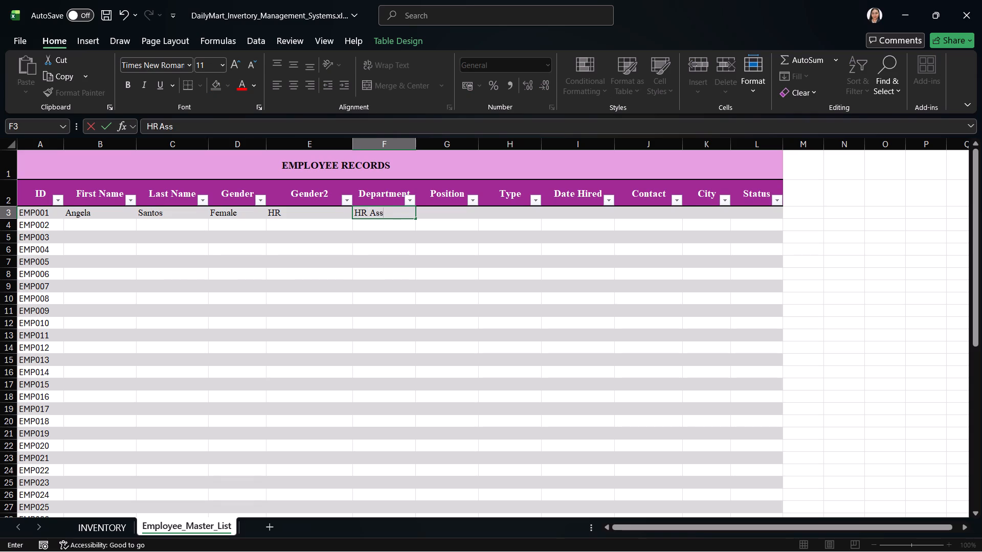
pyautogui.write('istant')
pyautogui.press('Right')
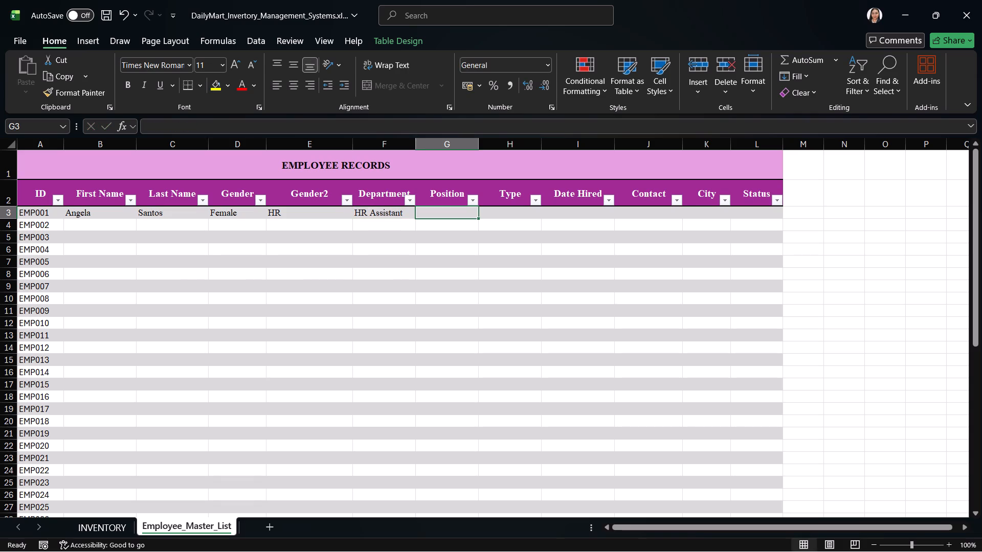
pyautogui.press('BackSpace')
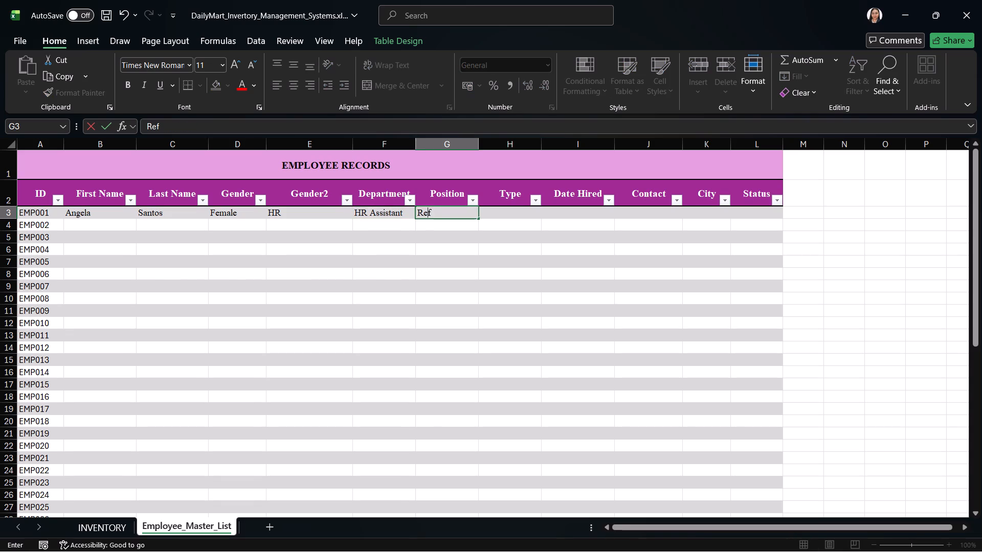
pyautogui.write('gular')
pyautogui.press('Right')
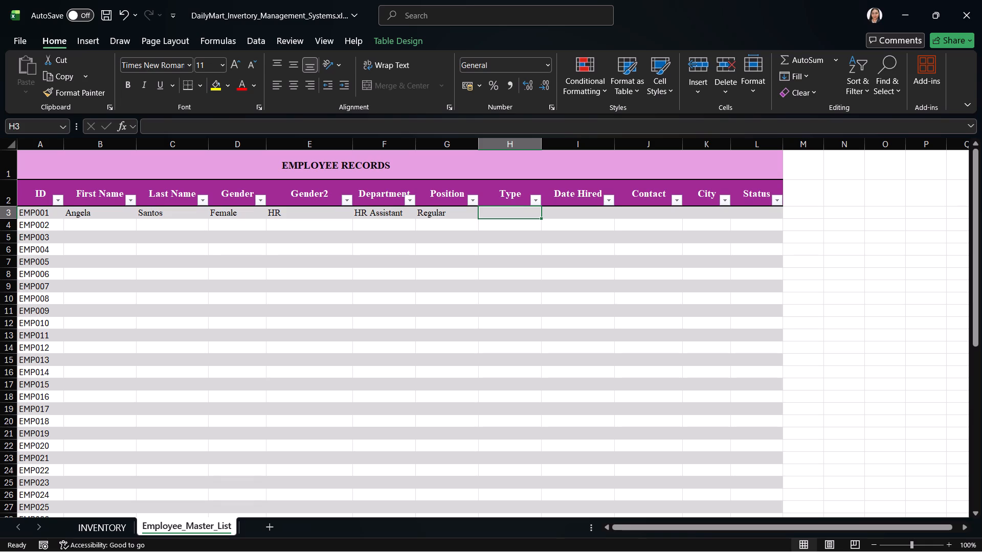
# Delete the duplicate Gender2 column from the employee table.
pyautogui.rightClick(289, 193)
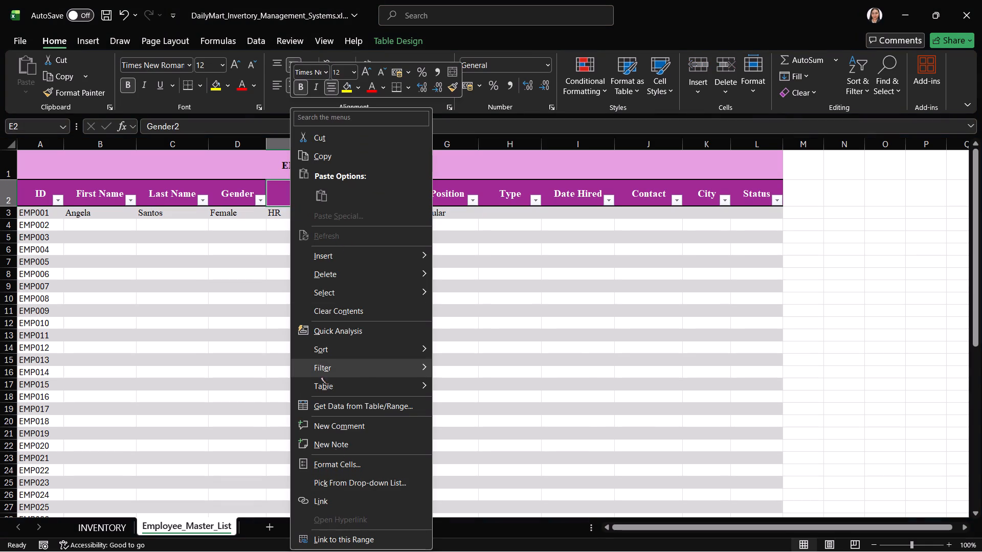
pyautogui.click(347, 279)
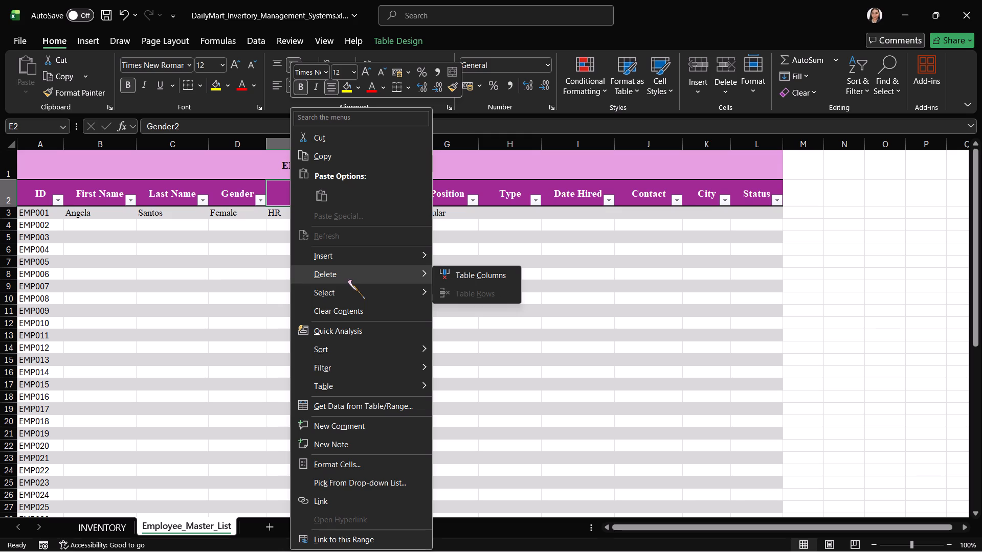
pyautogui.click(467, 275)
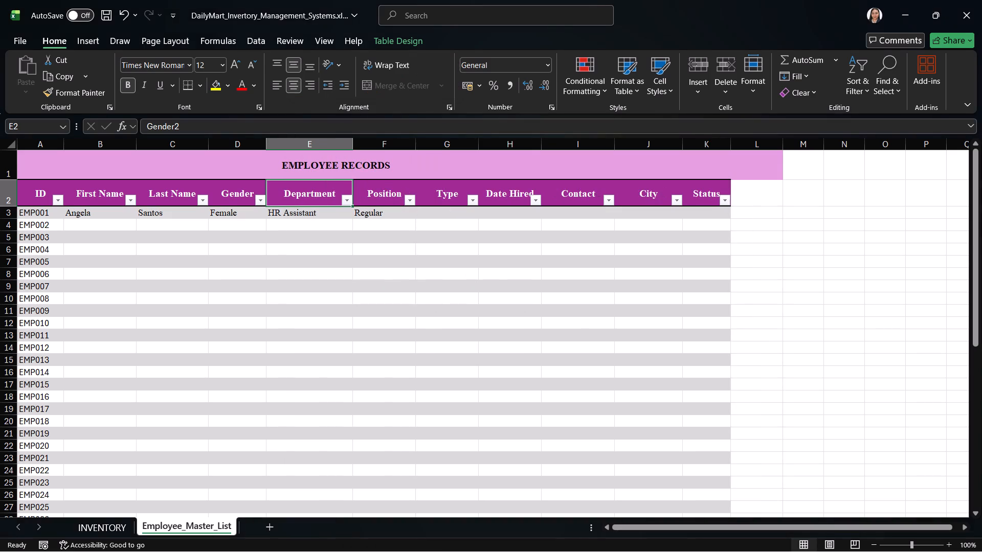
pyautogui.click(315, 212)
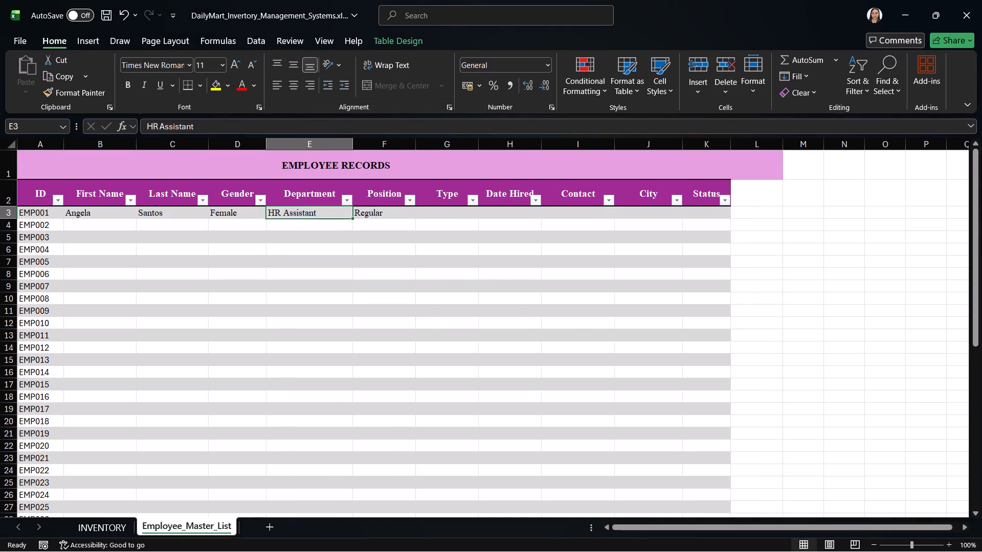
# Reset the leftover pink title cell L1 to the Normal cell style.
pyautogui.click(748, 170)
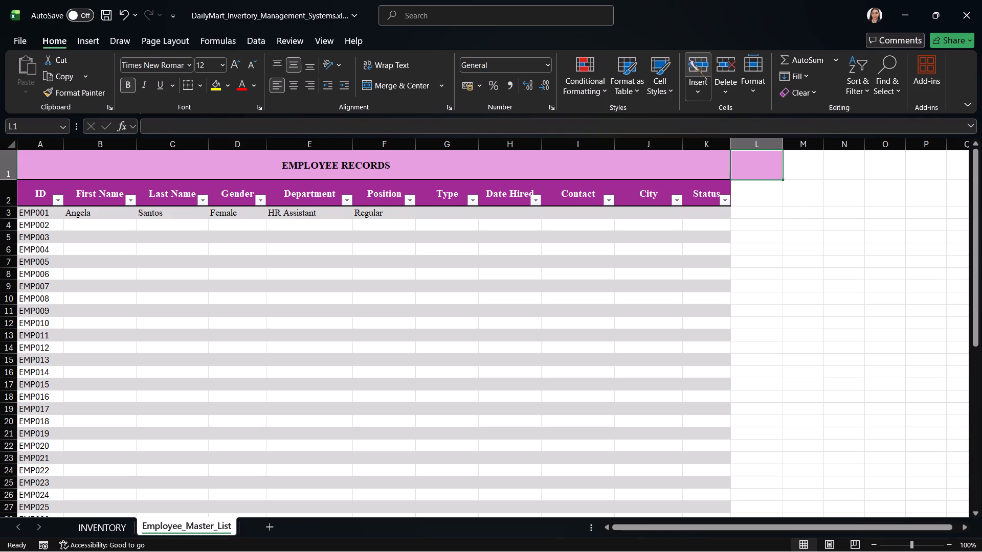
pyautogui.click(665, 86)
pyautogui.click(570, 124)
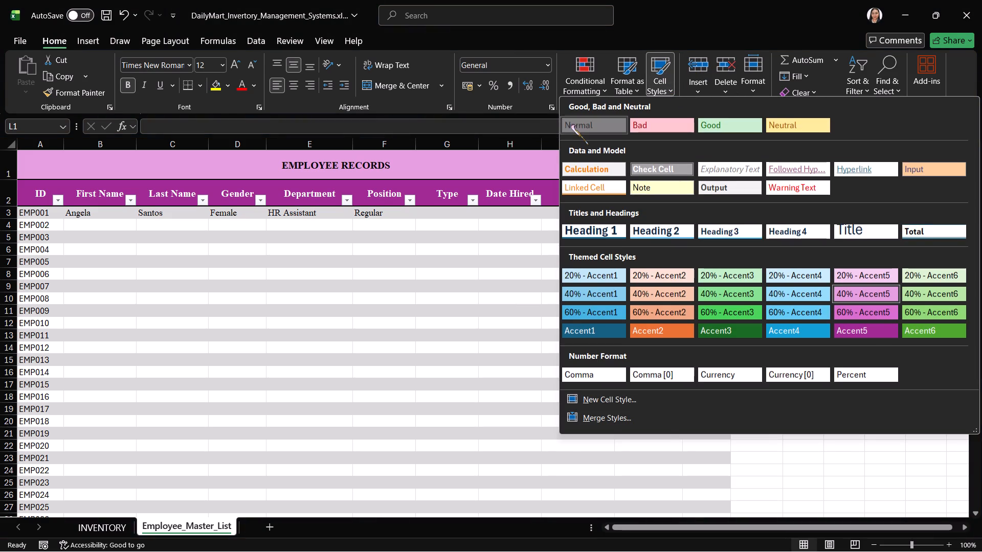
pyautogui.click(541, 222)
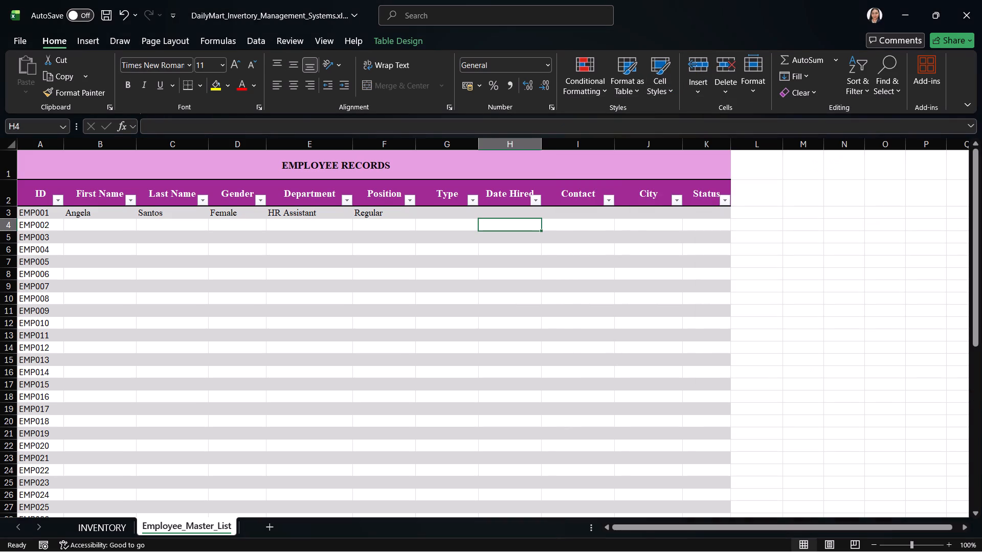
# For EMP001, set Department to HR, Position to HR Assistant and Type to Regular.
pyautogui.click(438, 216)
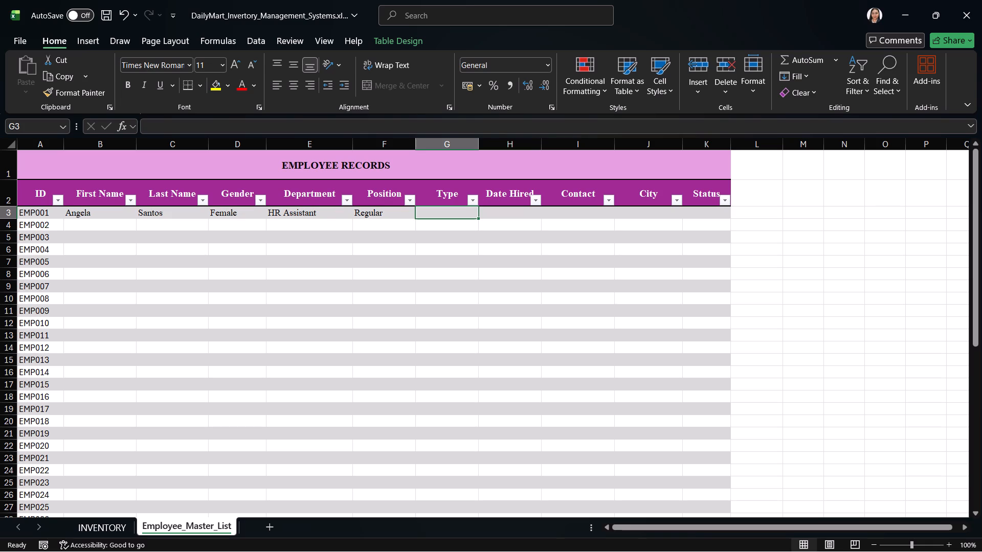
pyautogui.click(311, 218)
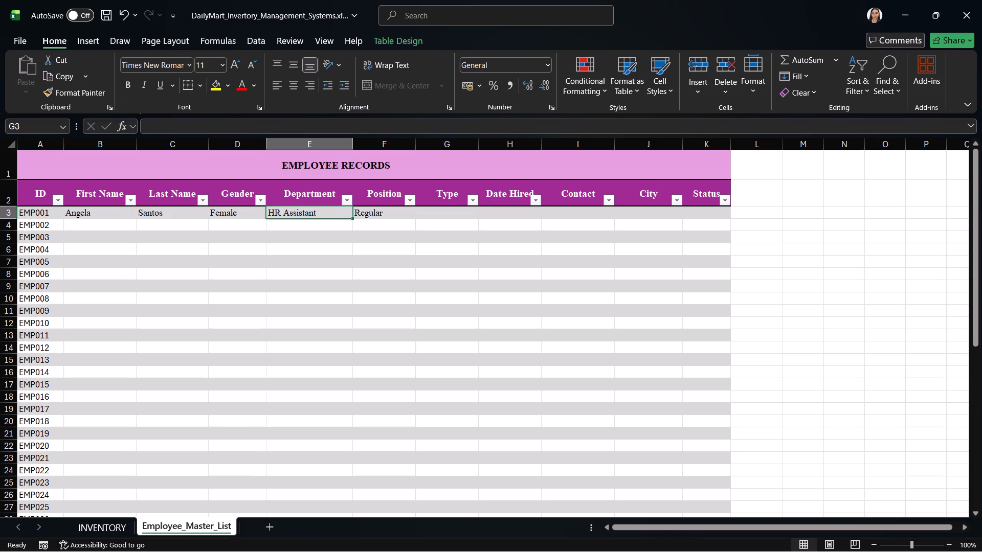
pyautogui.press('BackSpace')
pyautogui.press('BackSpace')
pyautogui.press('BackSpace')
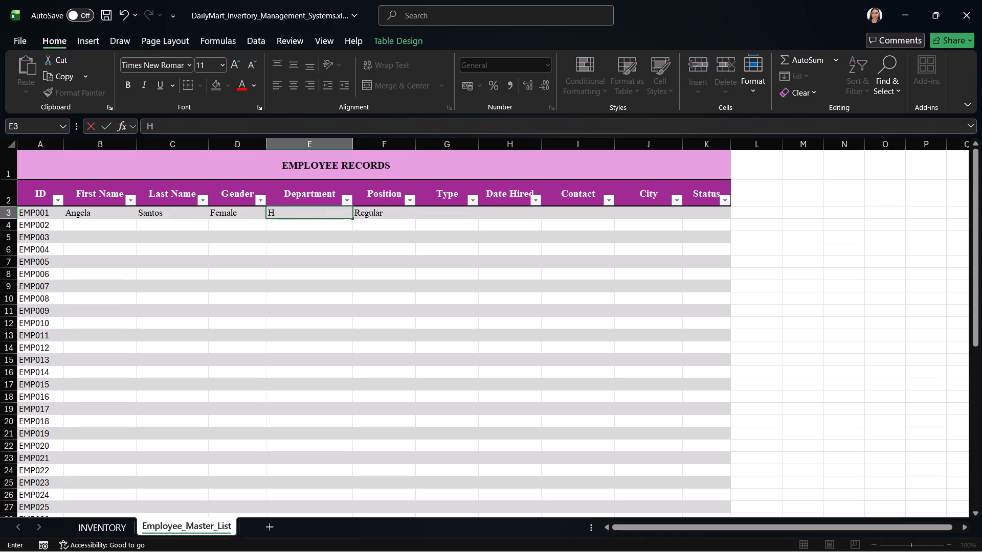
pyautogui.press('Right')
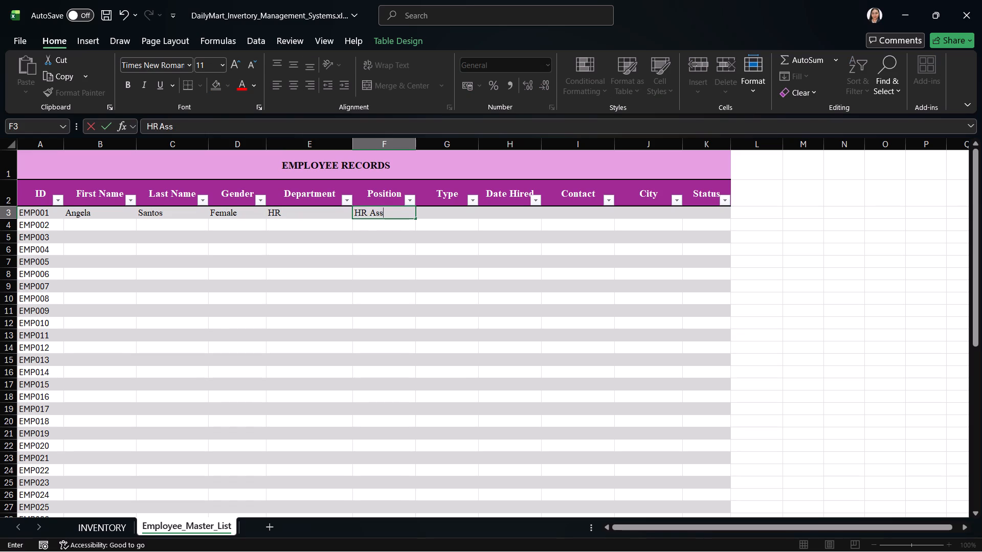
pyautogui.press('s')
pyautogui.press('BackSpace')
pyautogui.write('istatnt')
pyautogui.press('BackSpace')
pyautogui.press('BackSpace')
pyautogui.press('BackSpace')
pyautogui.write('nt')
pyautogui.press('Right')
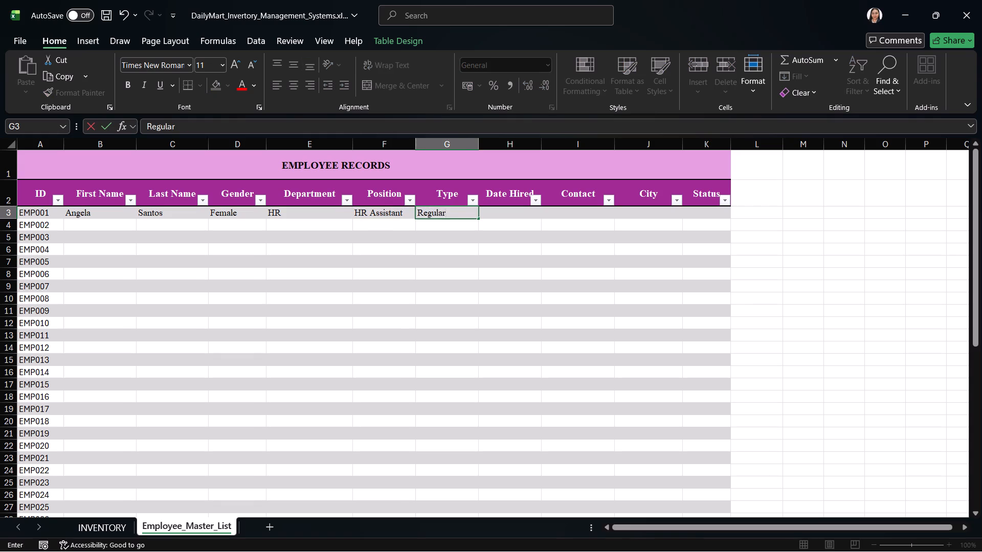
pyautogui.press('Right')
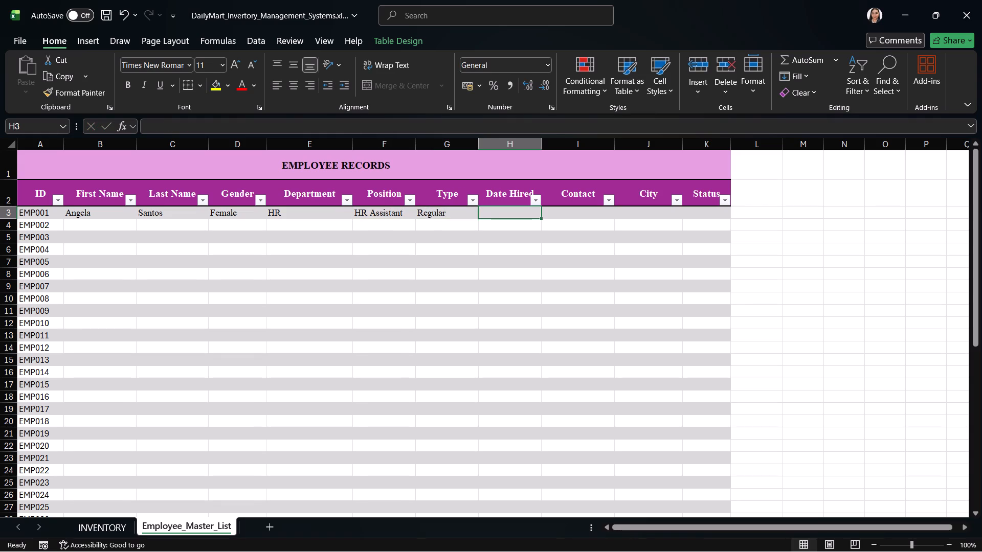
# Enter 01/15/2025 as the Date Hired in the EMP001 row.
pyautogui.press('0')
pyautogui.press('/')
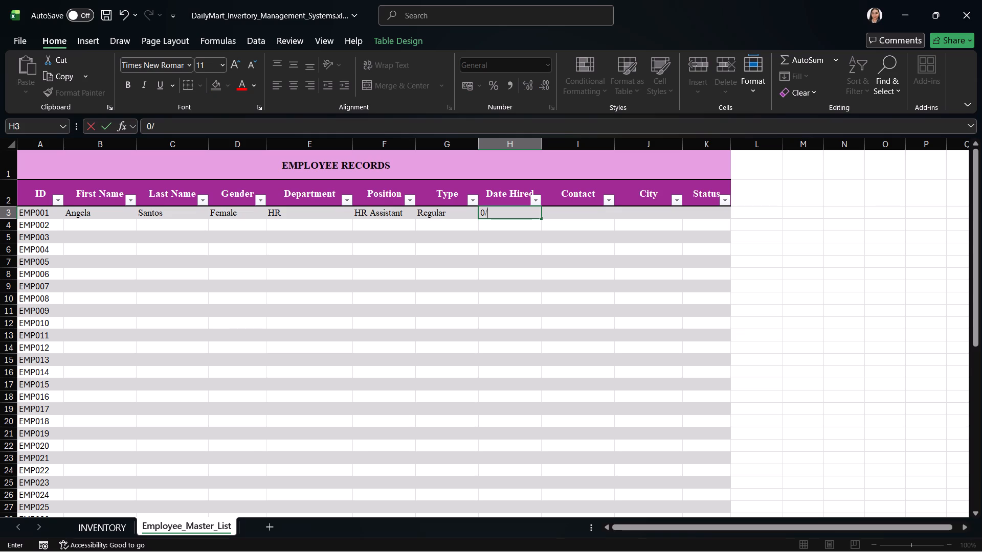
pyautogui.press('BackSpace')
pyautogui.write('1/')
pyautogui.write('15')
pyautogui.write('/2023')
pyautogui.press('BackSpace')
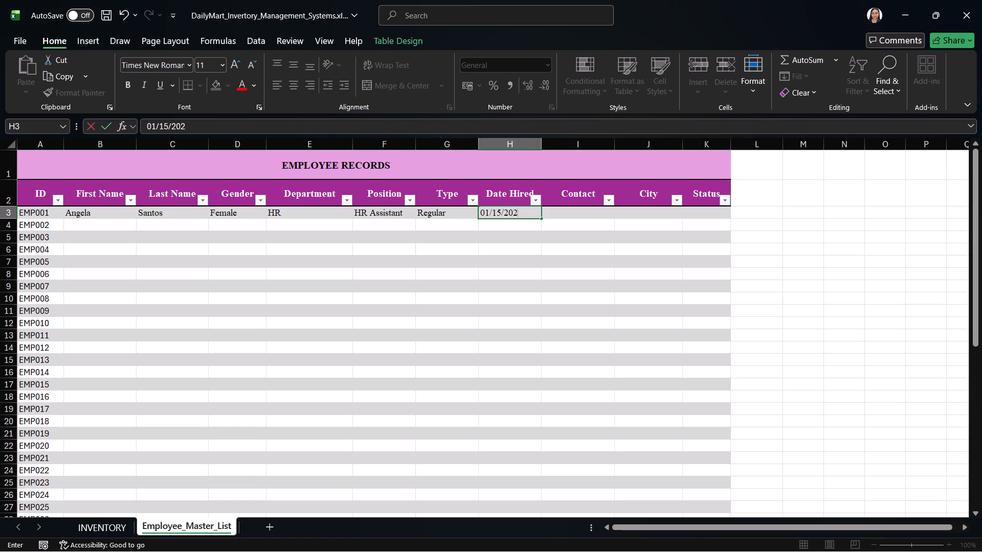
pyautogui.press('5')
pyautogui.press('Right')
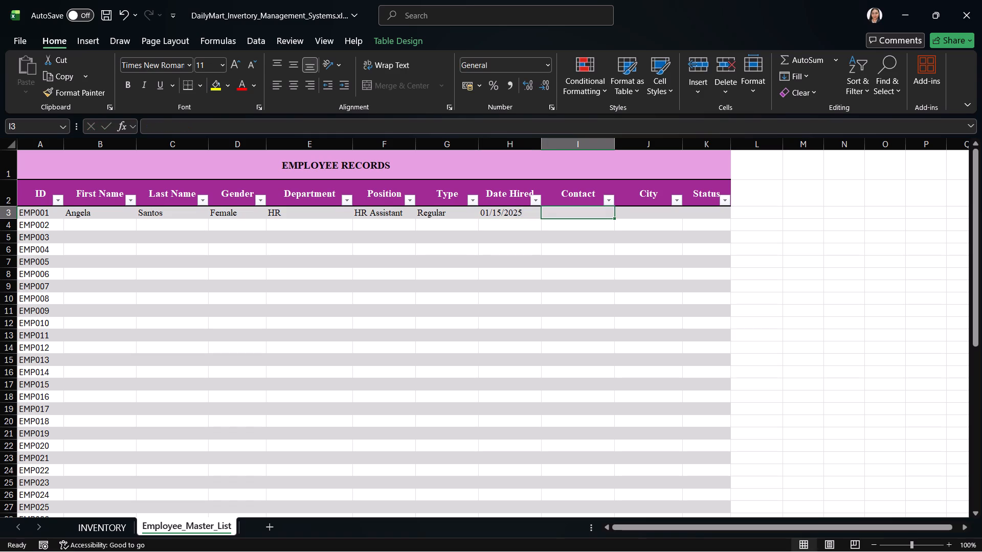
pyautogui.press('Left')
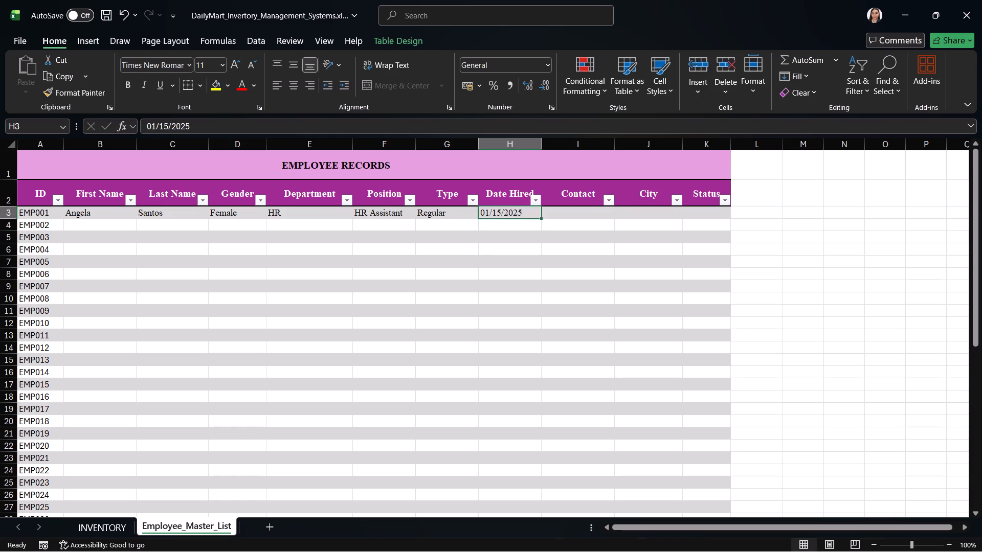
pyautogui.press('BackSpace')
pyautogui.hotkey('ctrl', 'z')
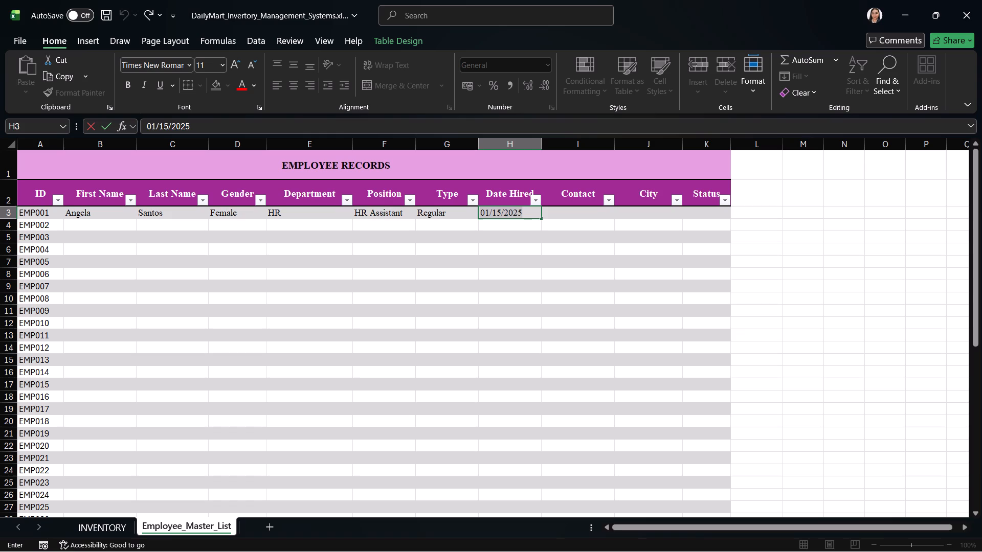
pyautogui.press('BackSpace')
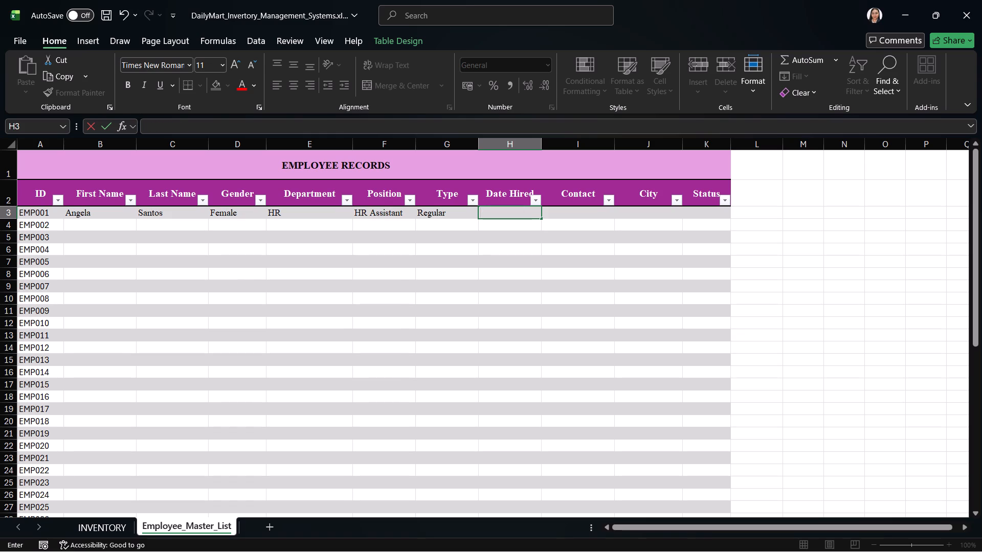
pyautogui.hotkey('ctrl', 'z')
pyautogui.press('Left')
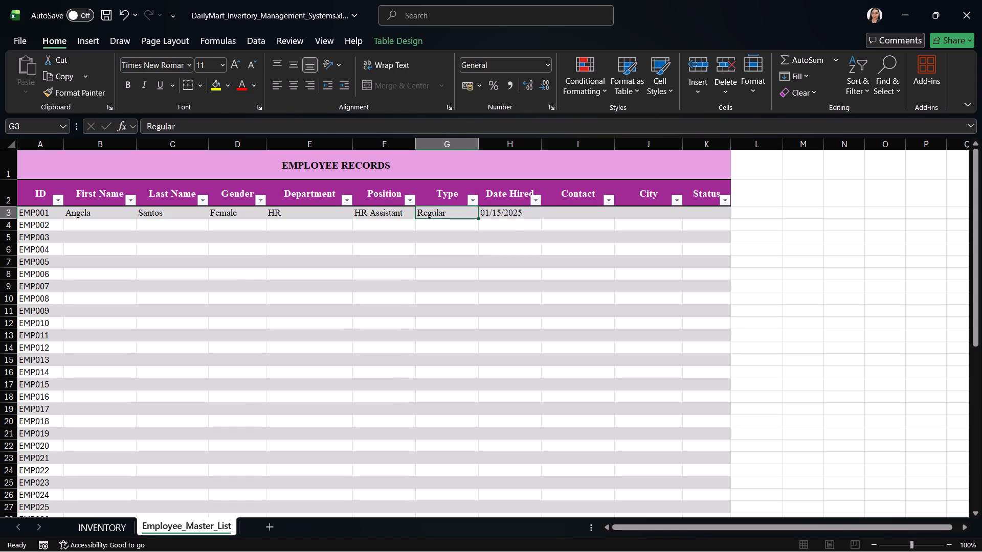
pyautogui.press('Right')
# Change the year in EMP001's Date Hired so the date reads 01/15/2023.
pyautogui.click(521, 213)
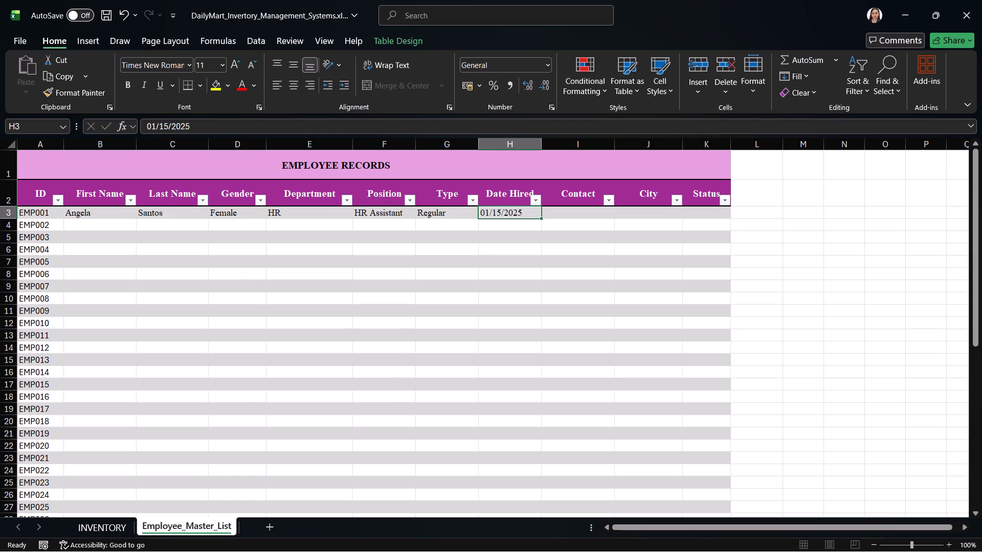
pyautogui.doubleClick(528, 215)
pyautogui.press('BackSpace')
pyautogui.press('3')
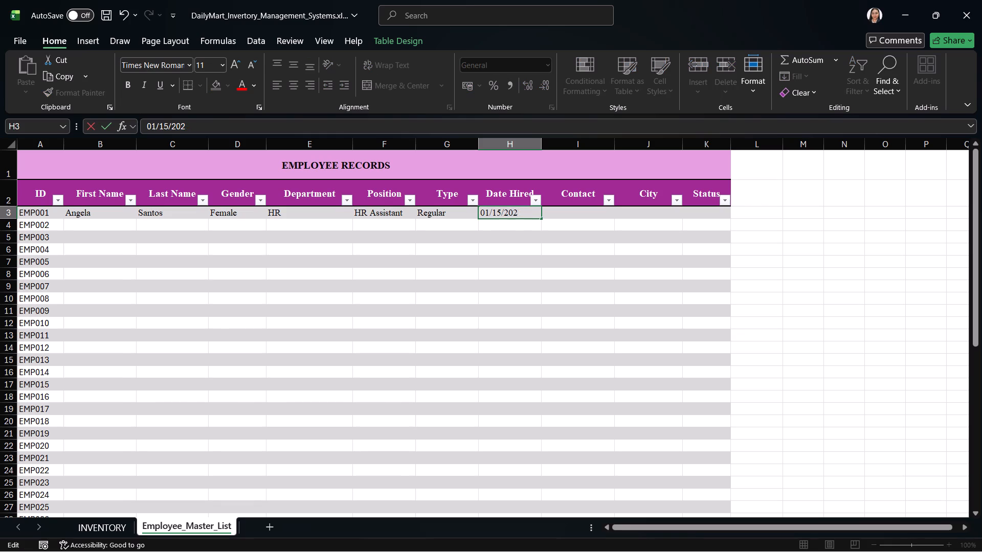
pyautogui.press('Right')
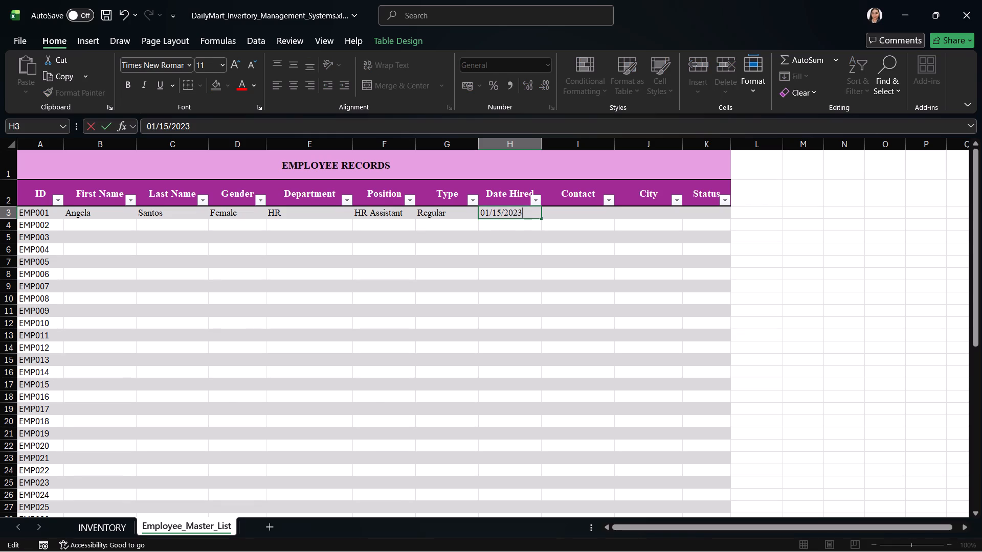
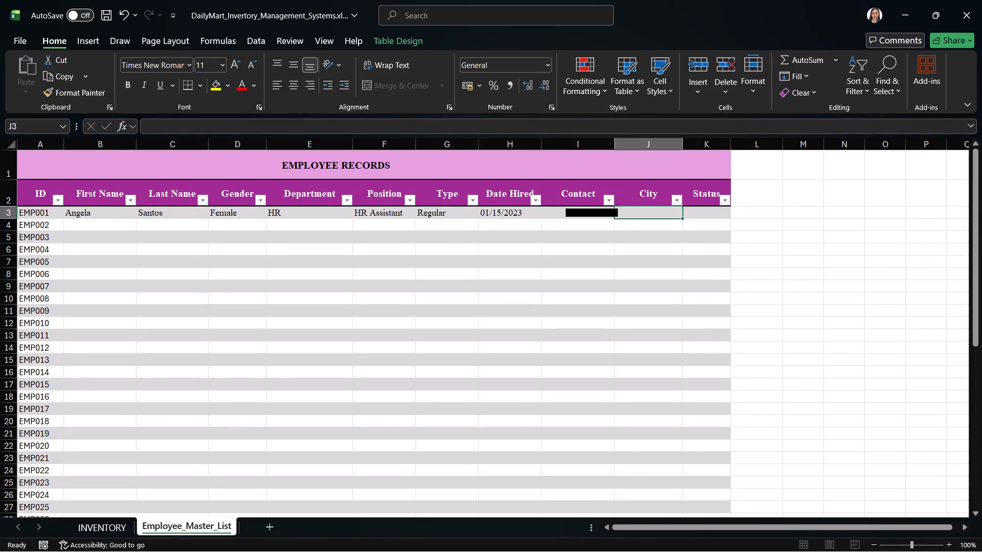
# For EMP001, enter Malolos as the City and Active as the Status.
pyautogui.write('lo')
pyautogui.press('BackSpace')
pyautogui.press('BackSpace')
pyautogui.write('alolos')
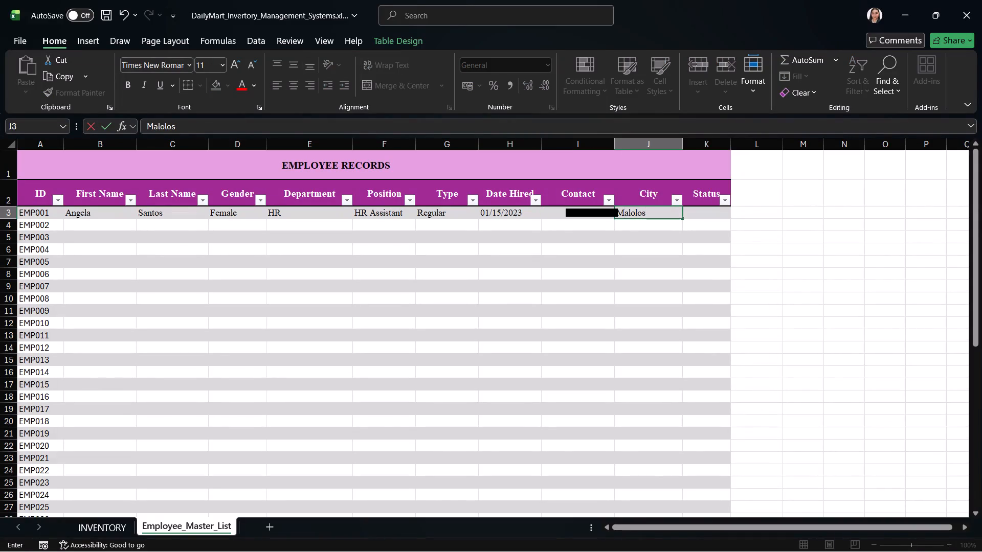
pyautogui.click(699, 218)
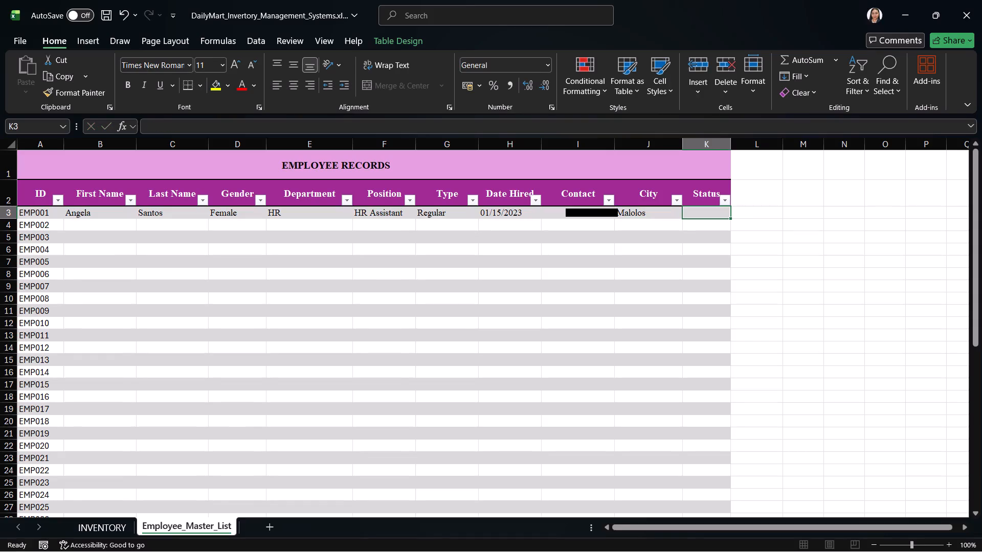
pyautogui.press('Left')
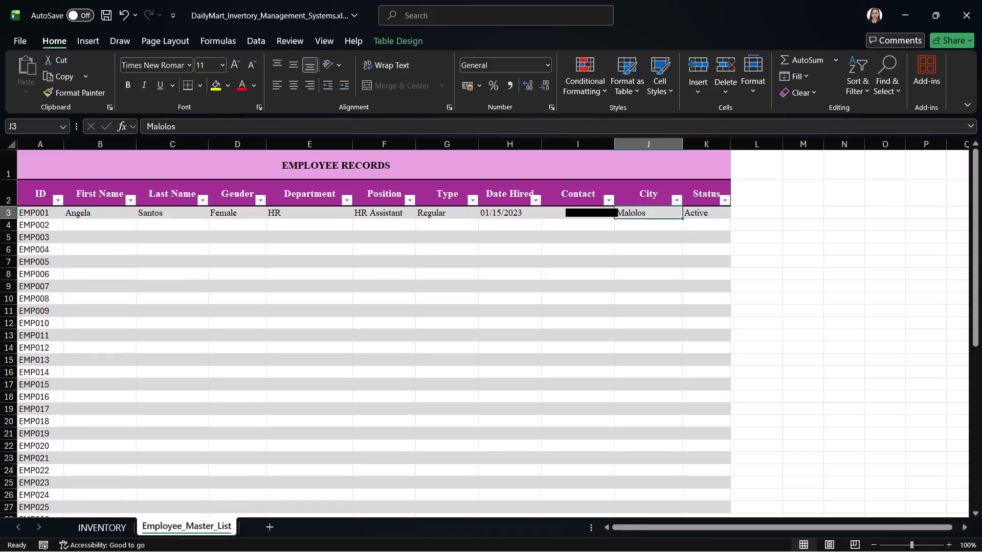
# Right-align the City and Status values in the EMP001 row and widen the Status column slightly.
pyautogui.click(309, 77)
pyautogui.click(311, 85)
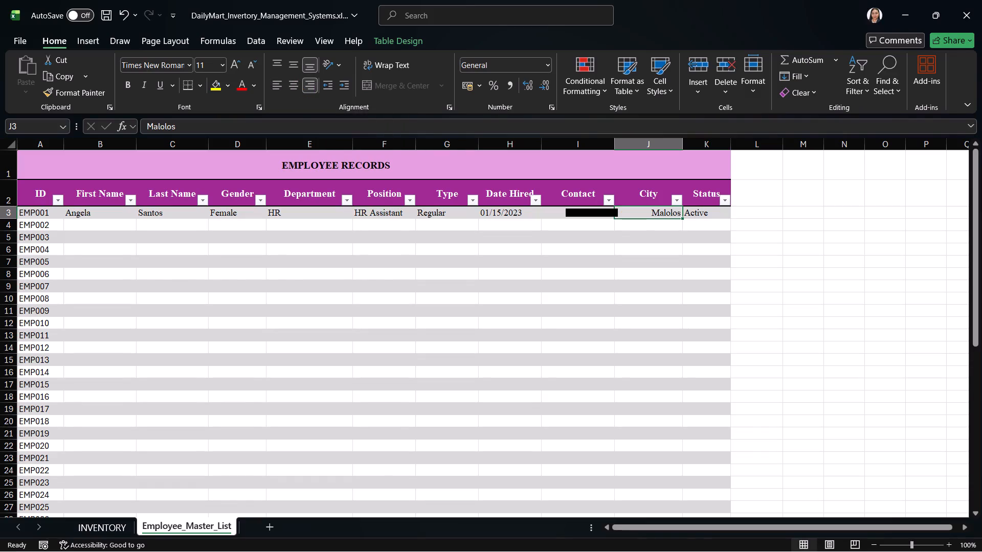
pyautogui.moveTo(733, 148); pyautogui.dragTo(756, 158)
pyautogui.click(690, 216)
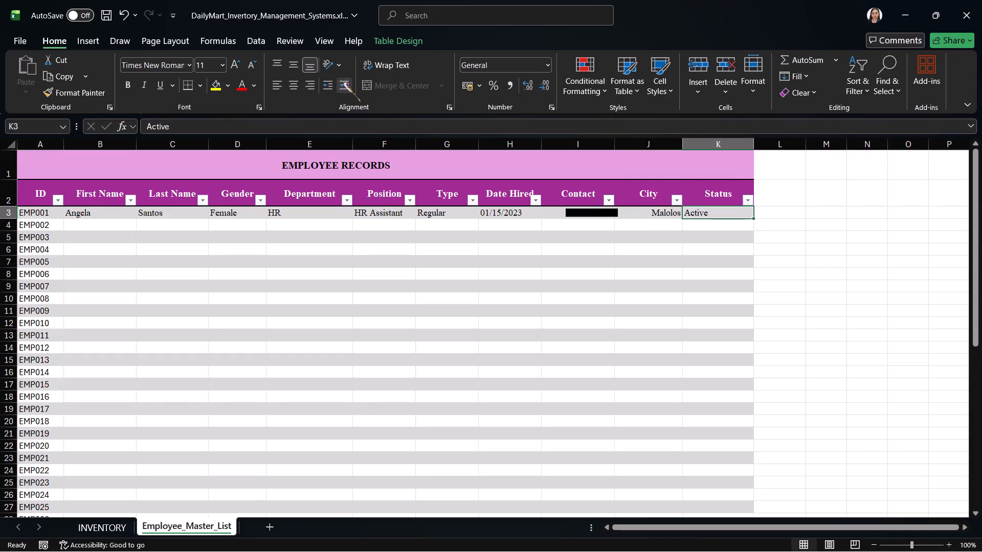
pyautogui.click(309, 83)
# For EMP002, enter the employee's first name, last name and Male as the Gender.
pyautogui.click(67, 228)
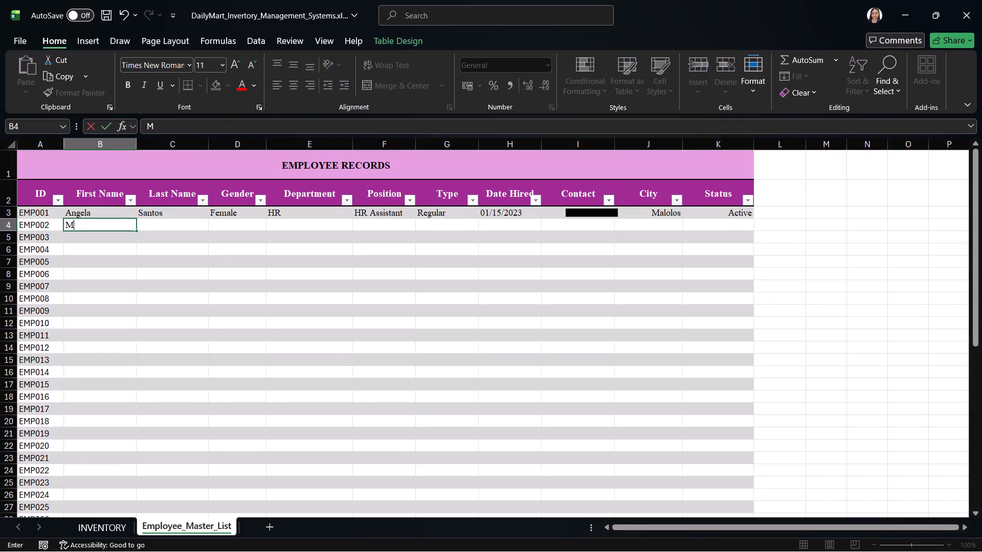
pyautogui.press('Right')
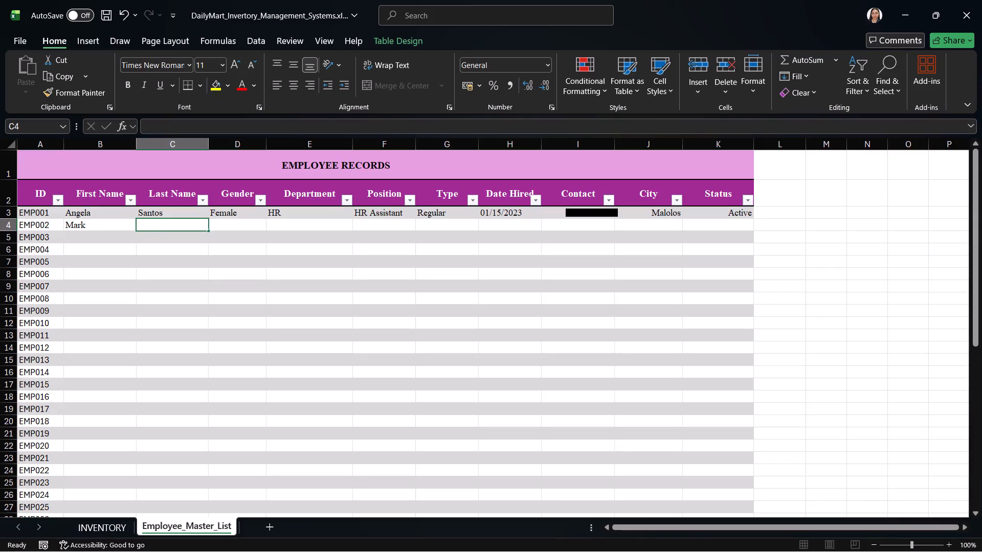
pyautogui.press('Right')
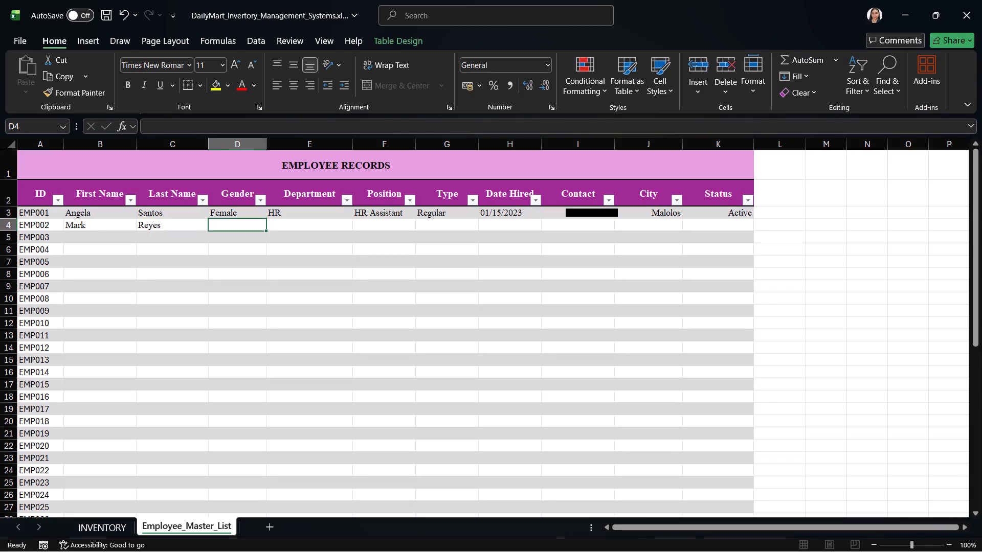
pyautogui.press('Right')
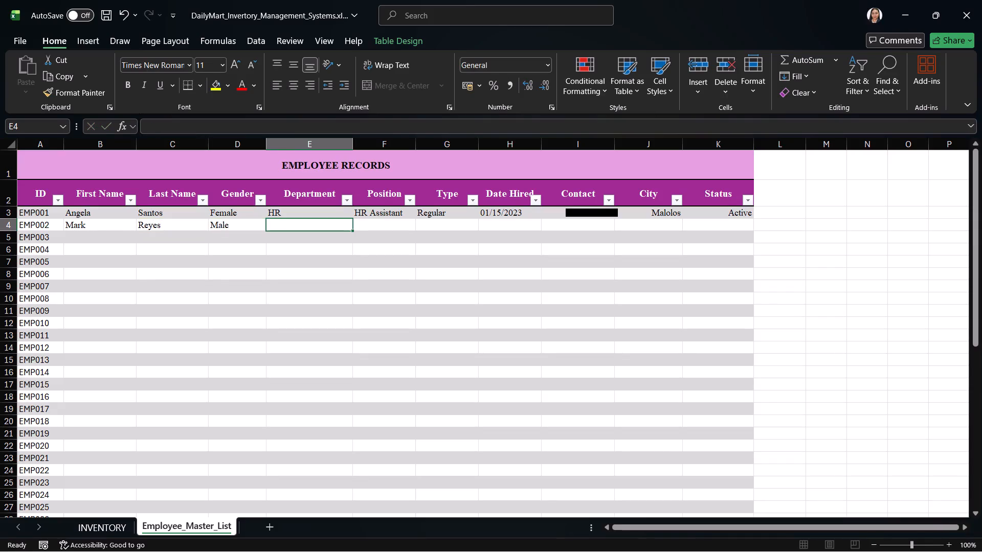
pyautogui.press('Right')
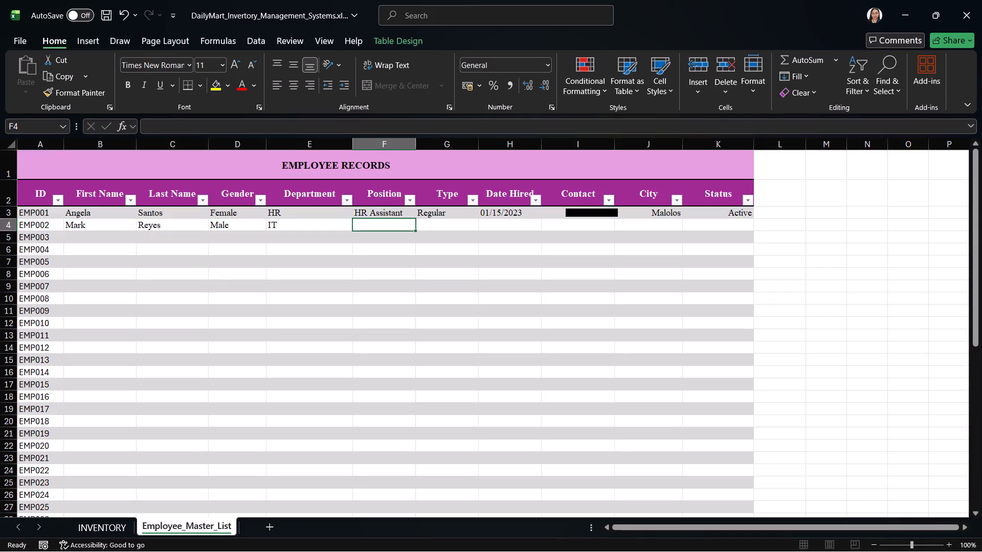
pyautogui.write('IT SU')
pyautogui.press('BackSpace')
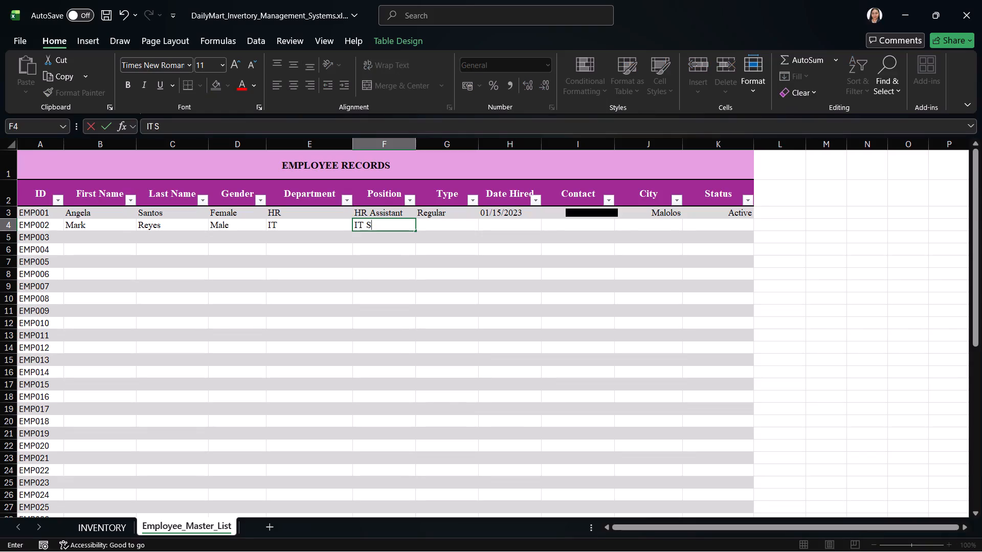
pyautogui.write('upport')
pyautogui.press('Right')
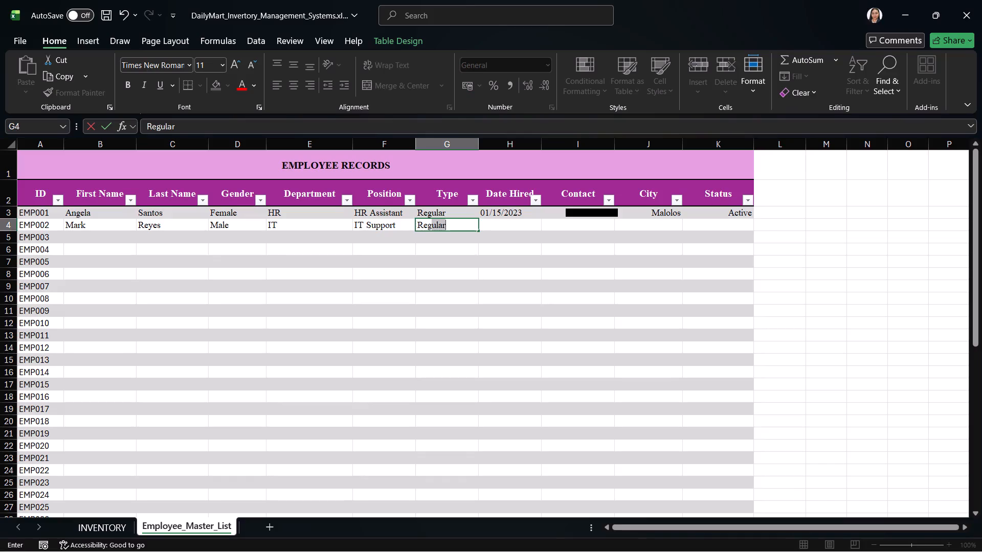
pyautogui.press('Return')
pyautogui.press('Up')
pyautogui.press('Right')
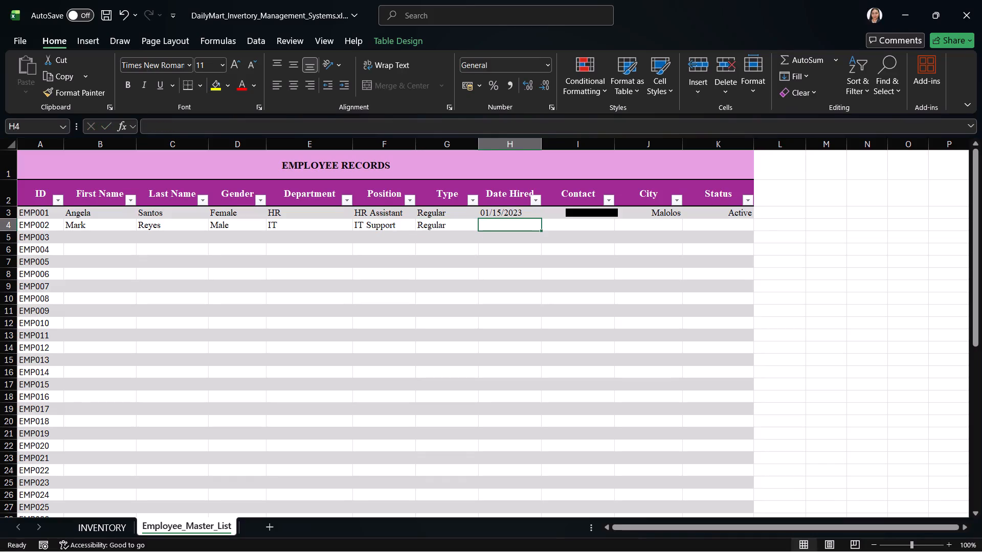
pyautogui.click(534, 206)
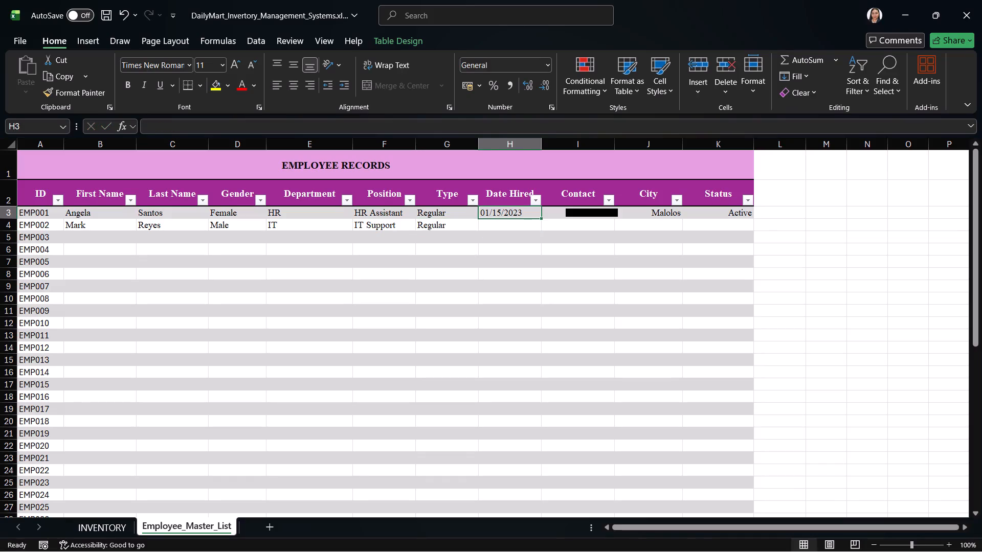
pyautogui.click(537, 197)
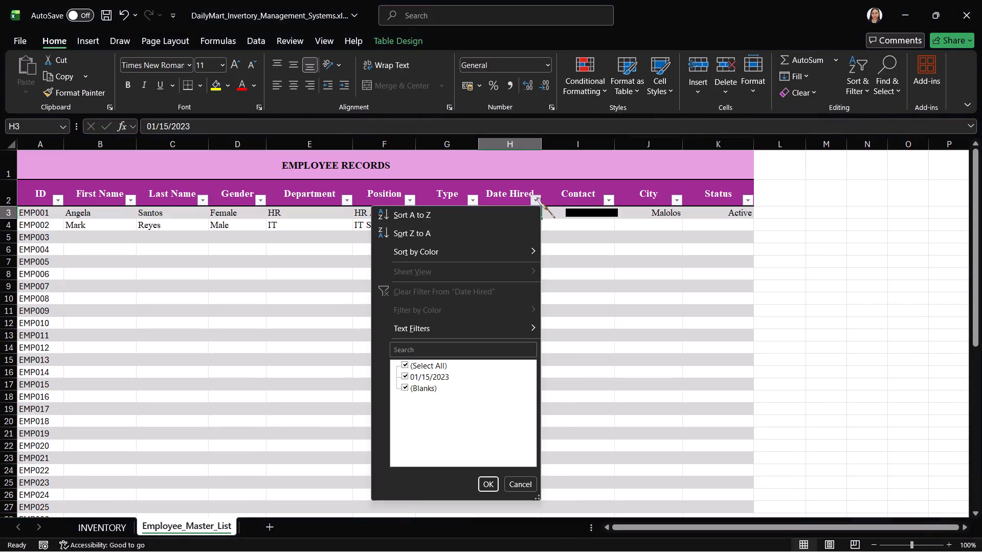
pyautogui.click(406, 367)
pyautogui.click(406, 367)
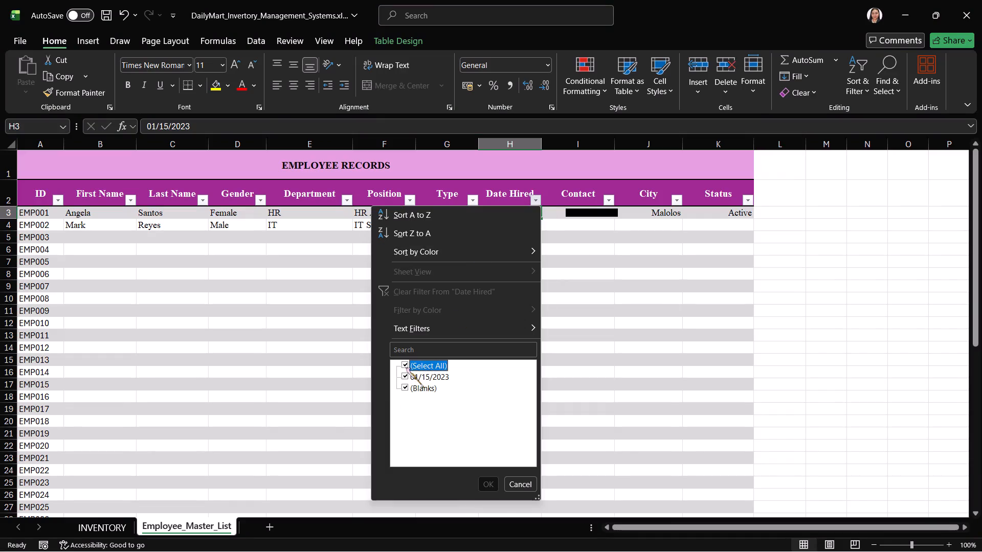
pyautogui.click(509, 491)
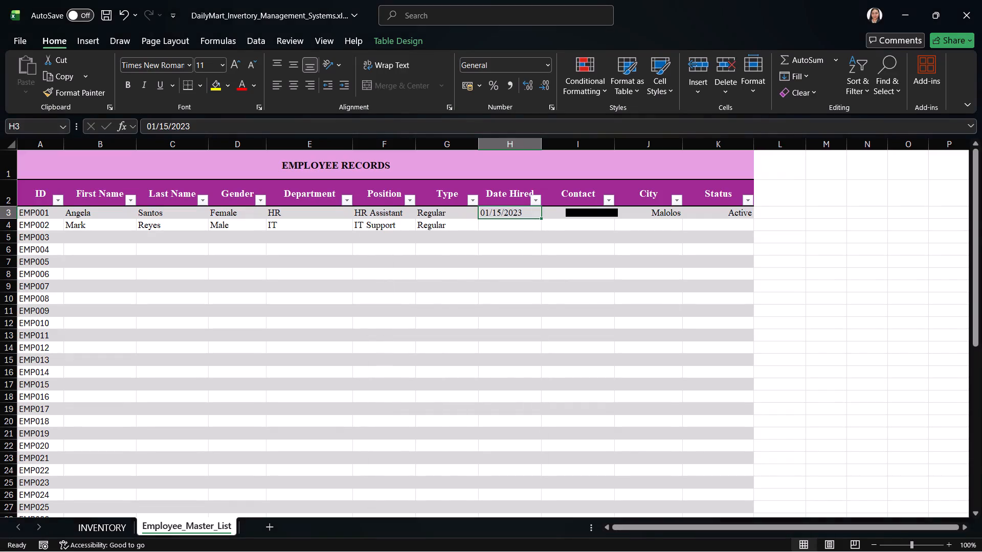
# Fill EMP001's Date Hired down into the EMP002 row and change the filled date's year to 2023.
pyautogui.moveTo(541, 219); pyautogui.dragTo(535, 232)
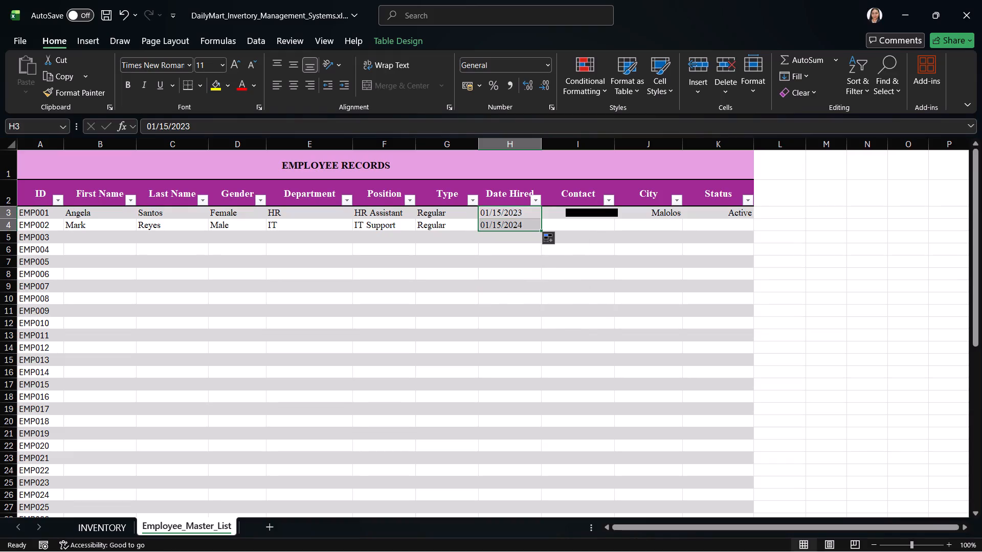
pyautogui.click(521, 225)
pyautogui.doubleClick(521, 225)
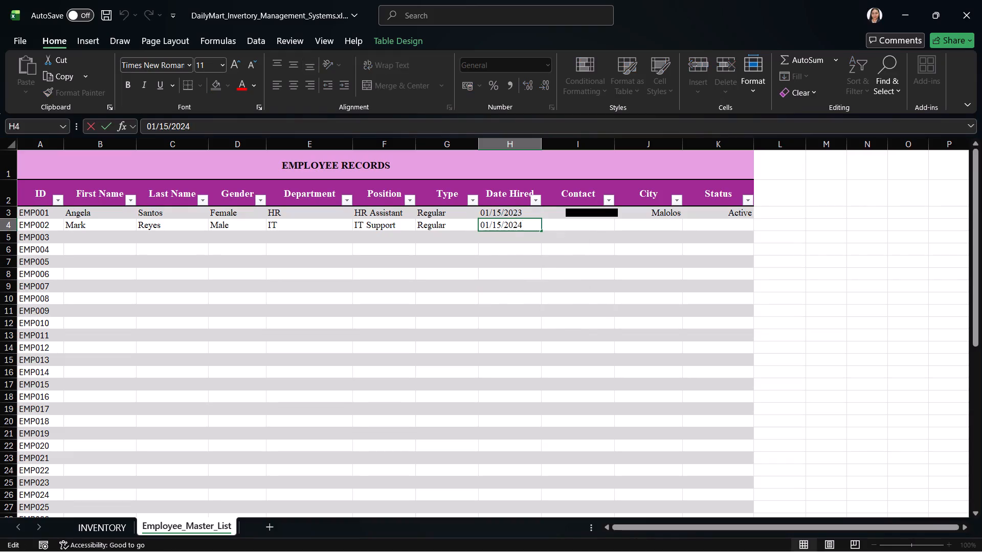
pyautogui.press('BackSpace')
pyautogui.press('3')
pyautogui.press('Right')
pyautogui.press('Return')
pyautogui.press('Up')
pyautogui.press('Right')
pyautogui.press('Left')
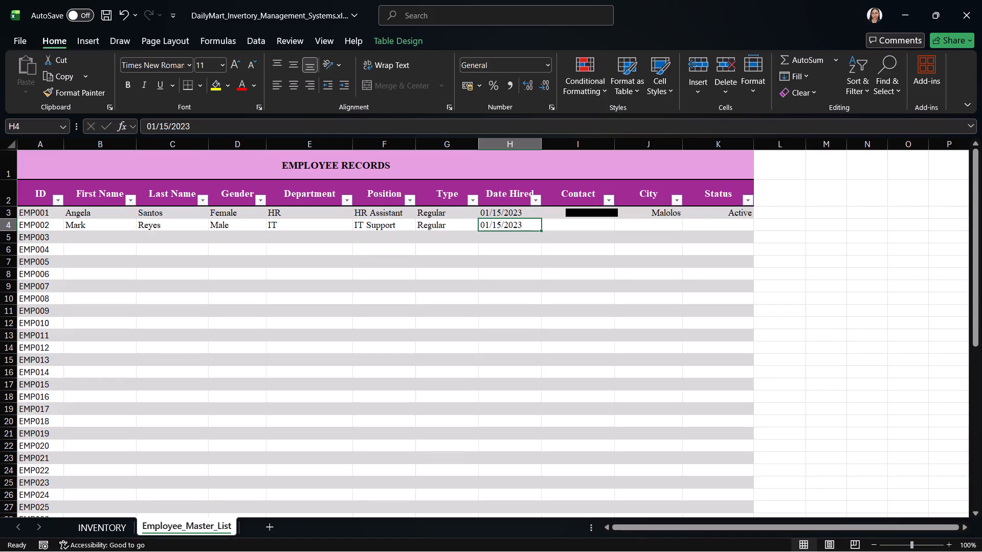
# Change the day in EMP002's Date Hired so the date reads 01/10/2023.
pyautogui.doubleClick(495, 224)
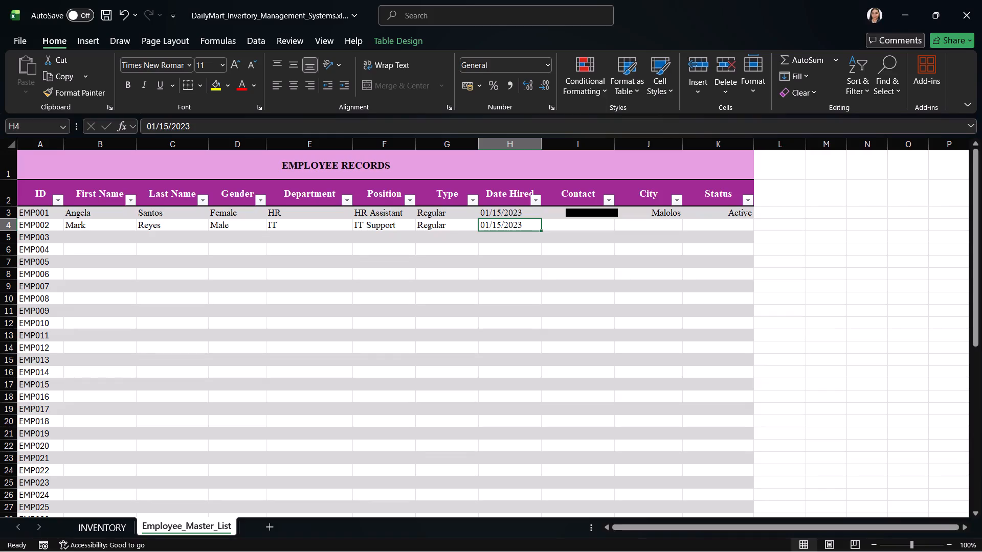
pyautogui.click(499, 224)
pyautogui.press('BackSpace')
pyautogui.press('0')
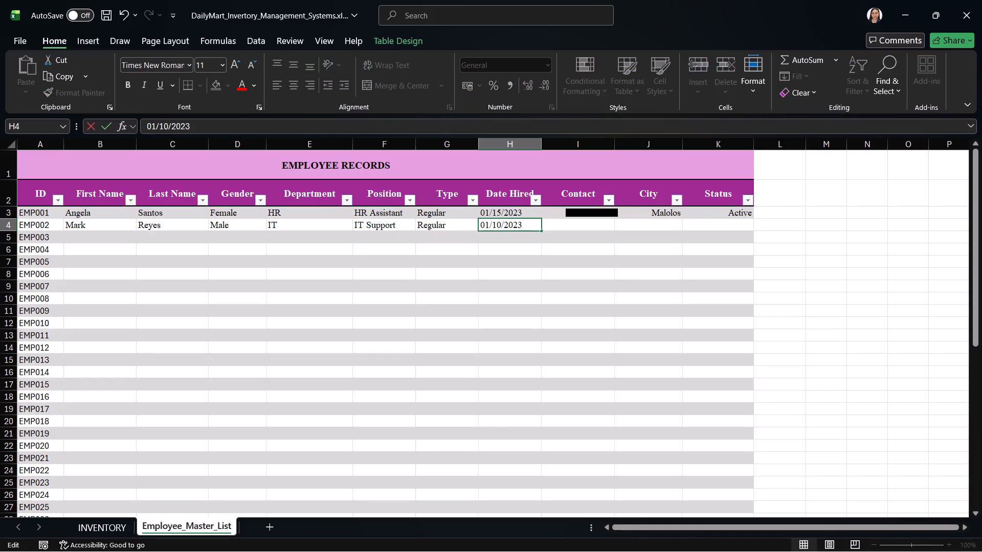
pyautogui.press('Right')
pyautogui.press('Return')
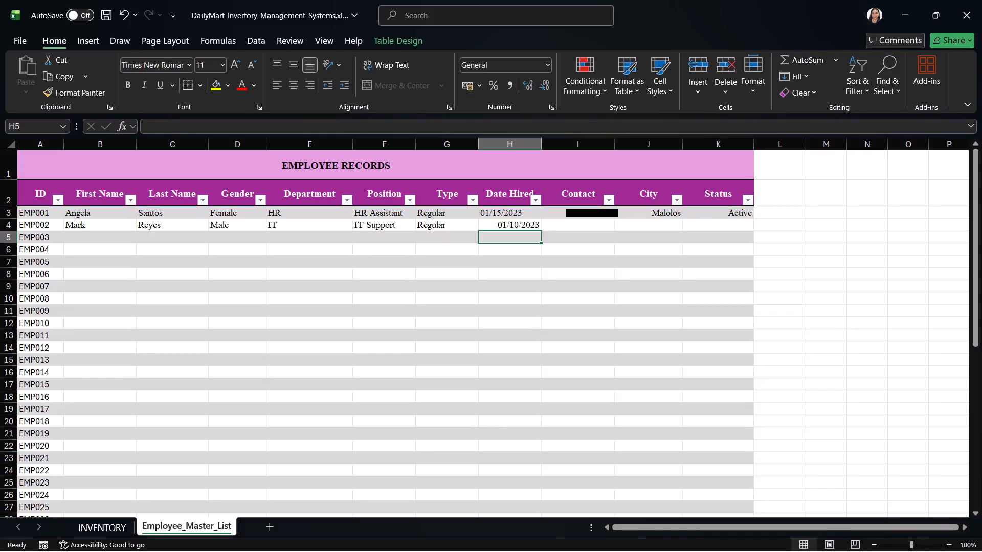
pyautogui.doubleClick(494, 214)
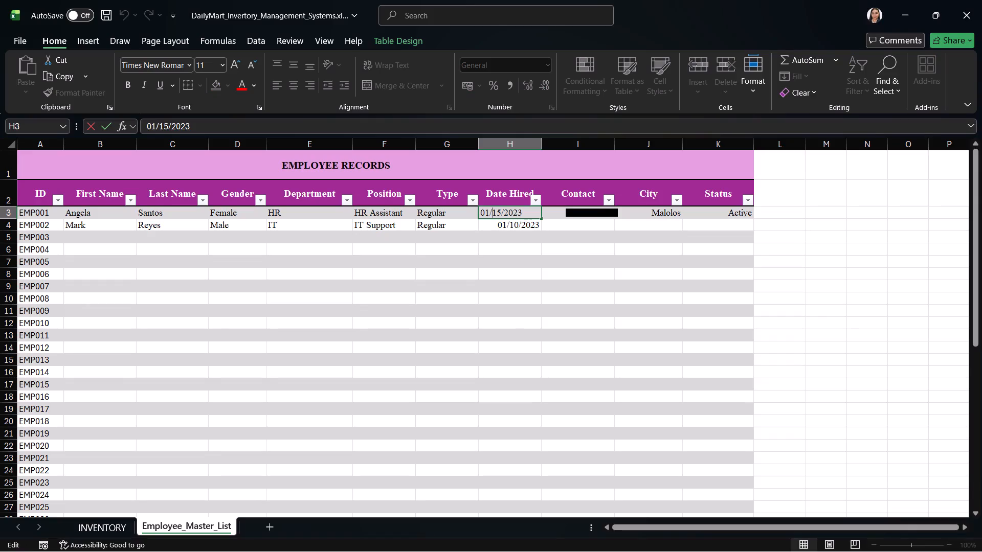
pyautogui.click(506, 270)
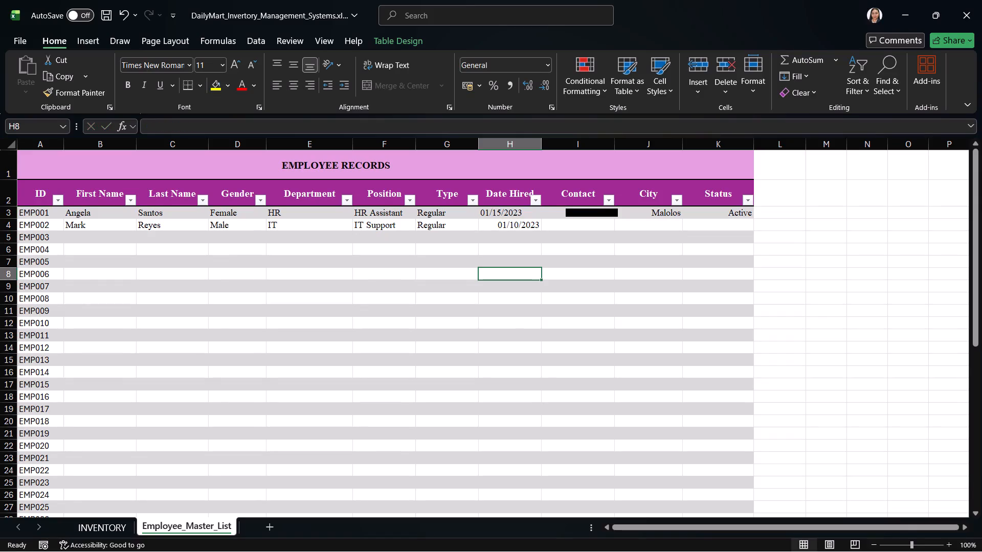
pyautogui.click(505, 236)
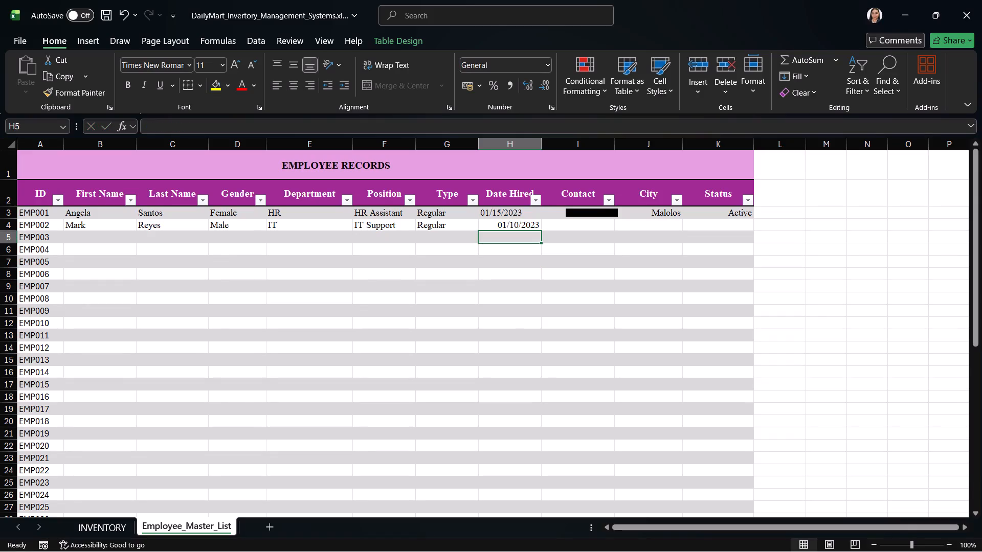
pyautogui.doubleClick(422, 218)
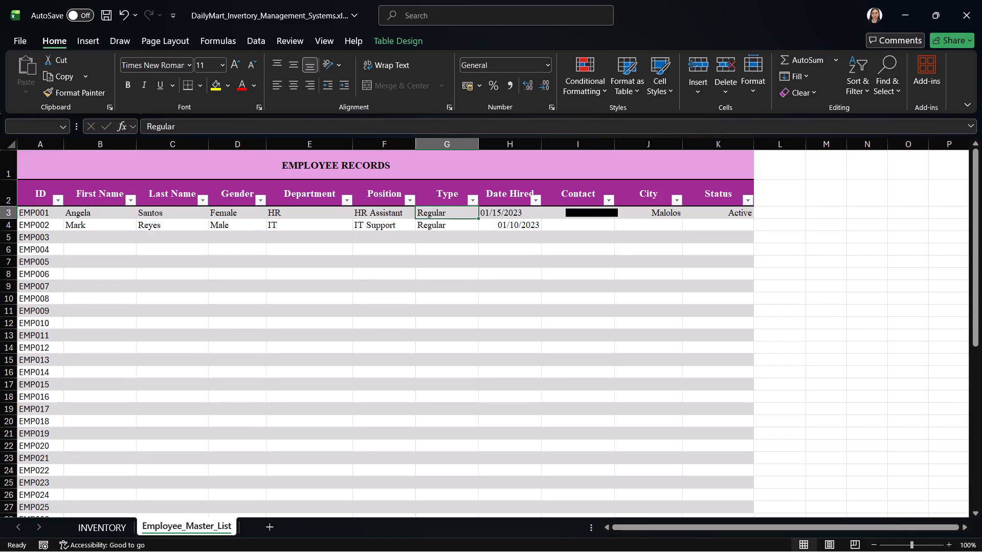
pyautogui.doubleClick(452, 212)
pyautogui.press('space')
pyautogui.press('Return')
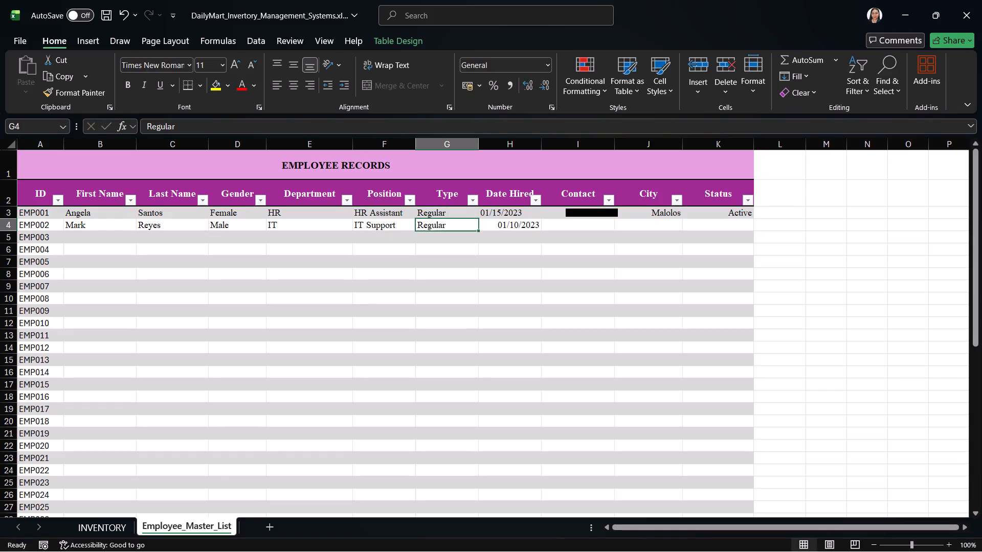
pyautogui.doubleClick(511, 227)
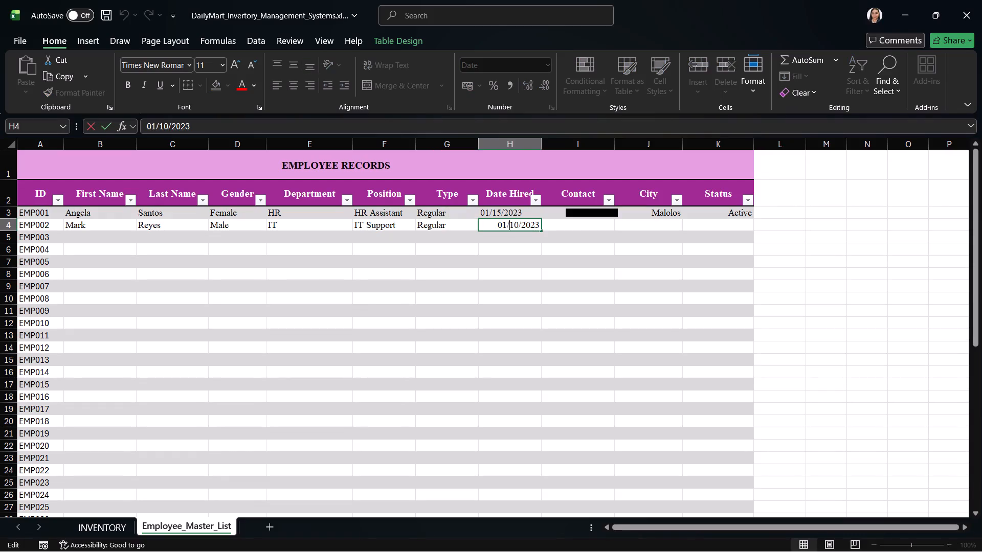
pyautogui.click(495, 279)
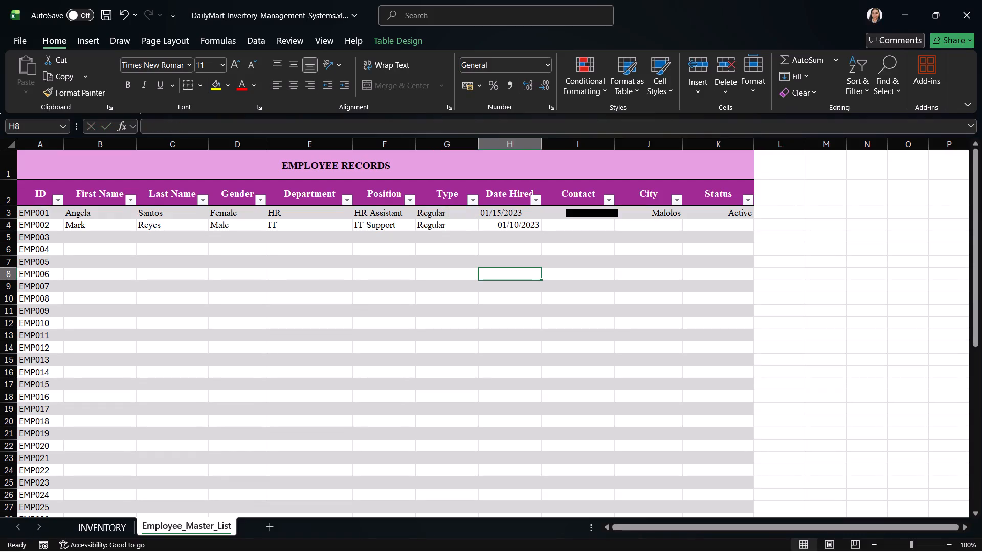
# Left-align the Date Hired value in the EMP002 row.
pyautogui.click(494, 232)
pyautogui.click(493, 223)
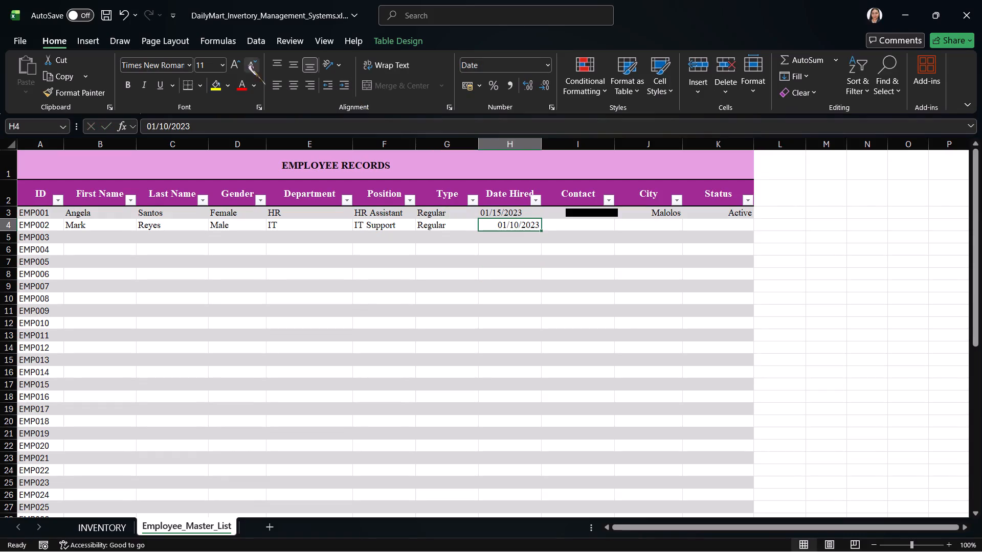
pyautogui.click(286, 81)
pyautogui.click(272, 83)
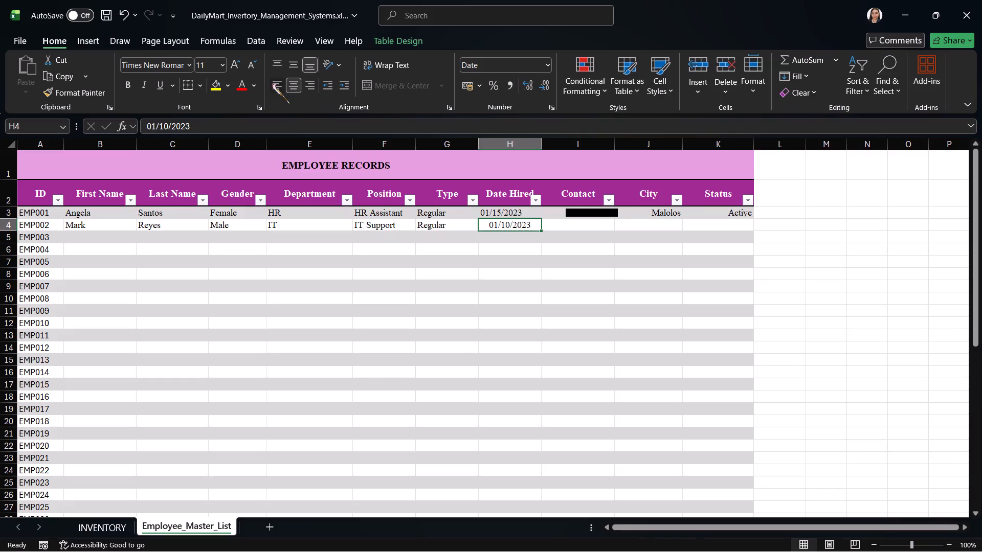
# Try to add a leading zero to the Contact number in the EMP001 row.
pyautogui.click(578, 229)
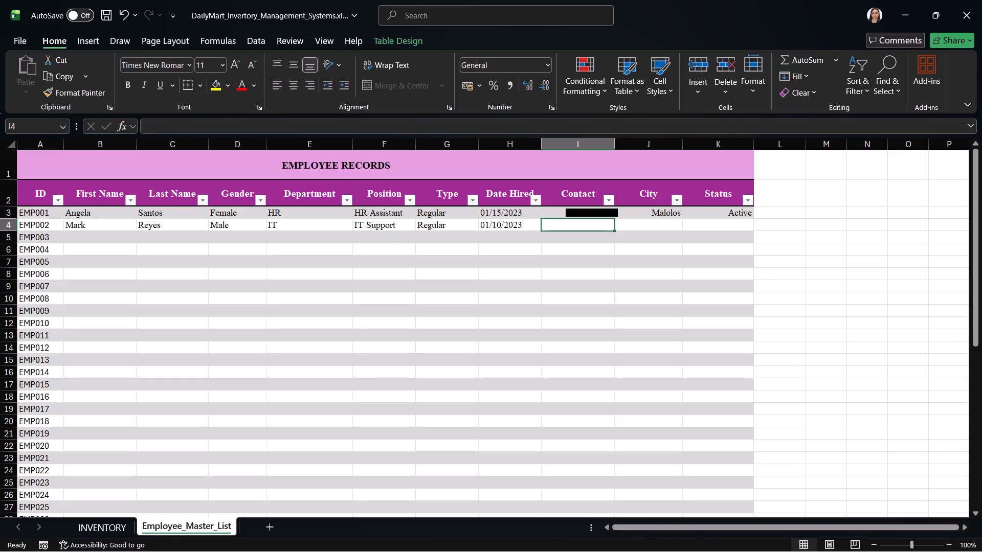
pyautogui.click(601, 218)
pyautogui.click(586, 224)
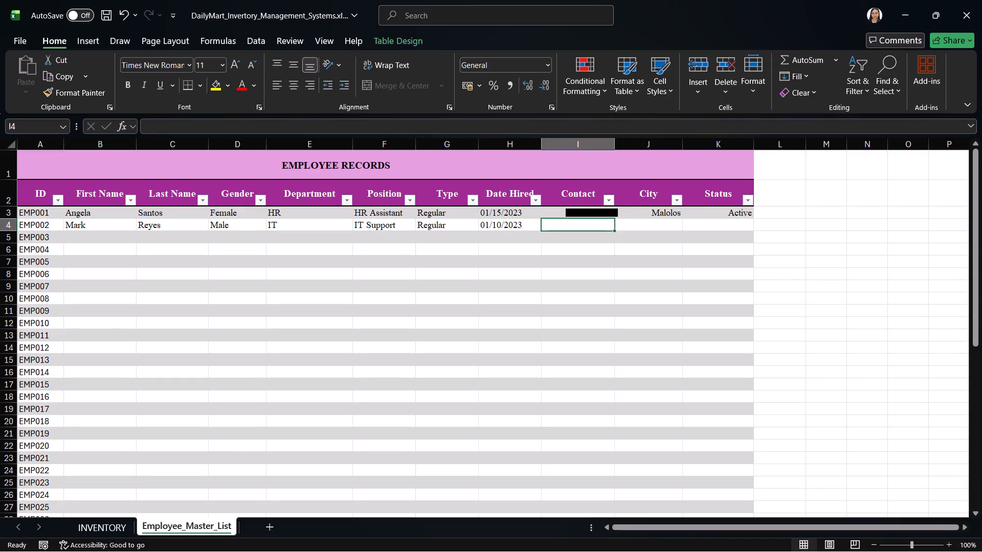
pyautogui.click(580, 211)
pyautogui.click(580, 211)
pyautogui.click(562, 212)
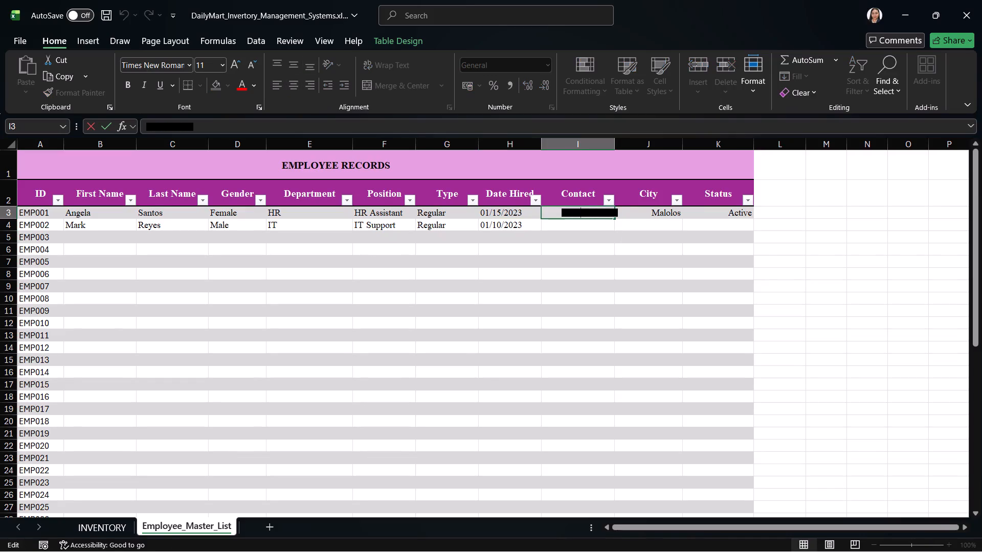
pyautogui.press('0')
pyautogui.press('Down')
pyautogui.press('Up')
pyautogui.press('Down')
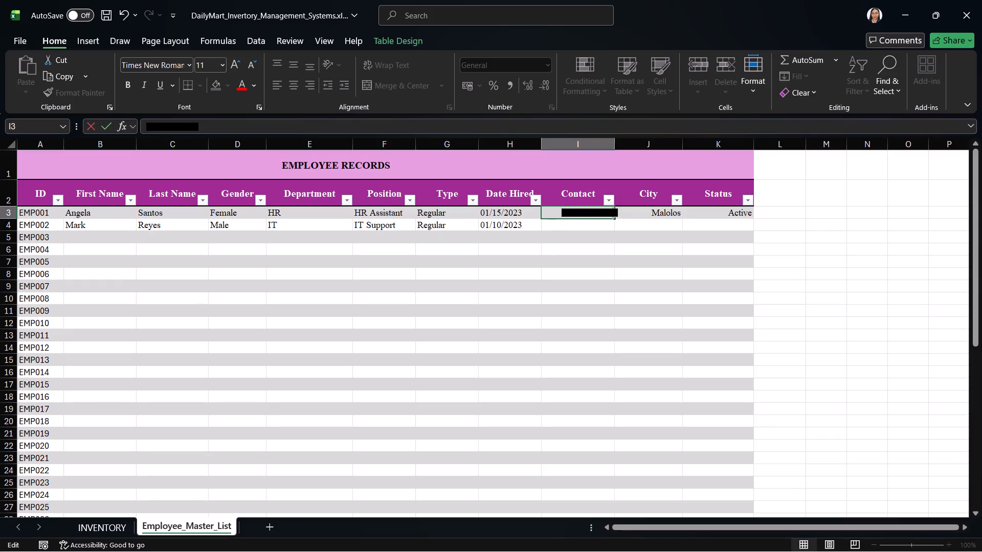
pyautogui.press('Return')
# Enter the contact number in the EMP002 row's Contact cell.
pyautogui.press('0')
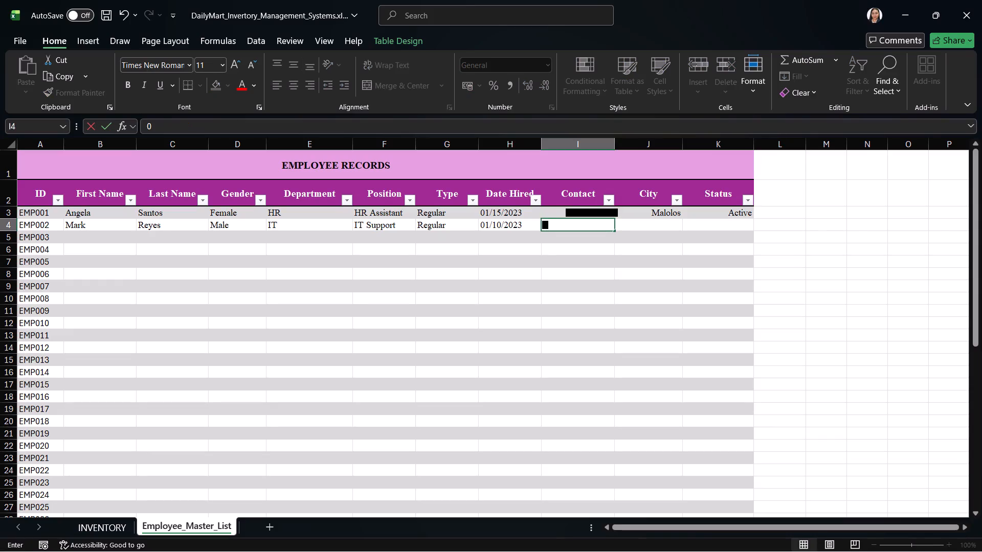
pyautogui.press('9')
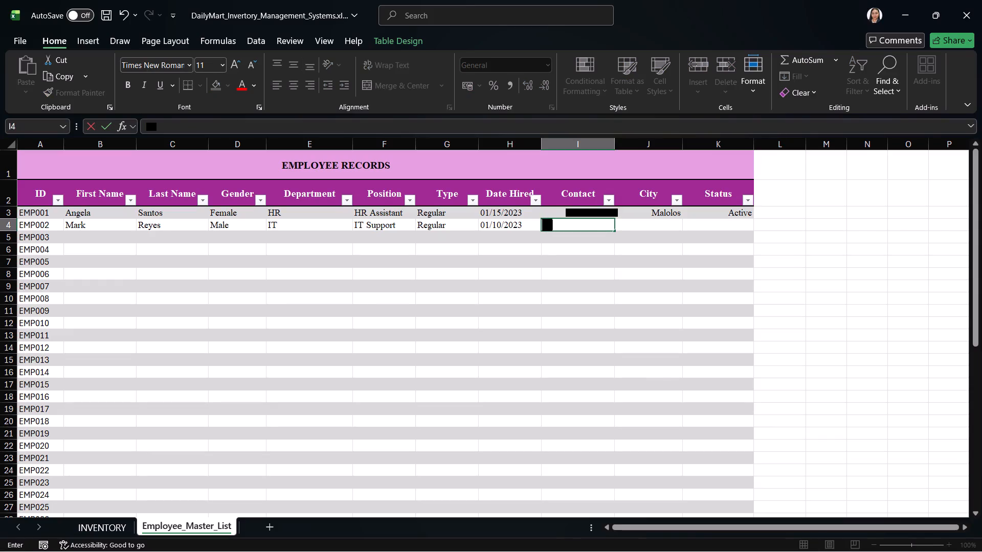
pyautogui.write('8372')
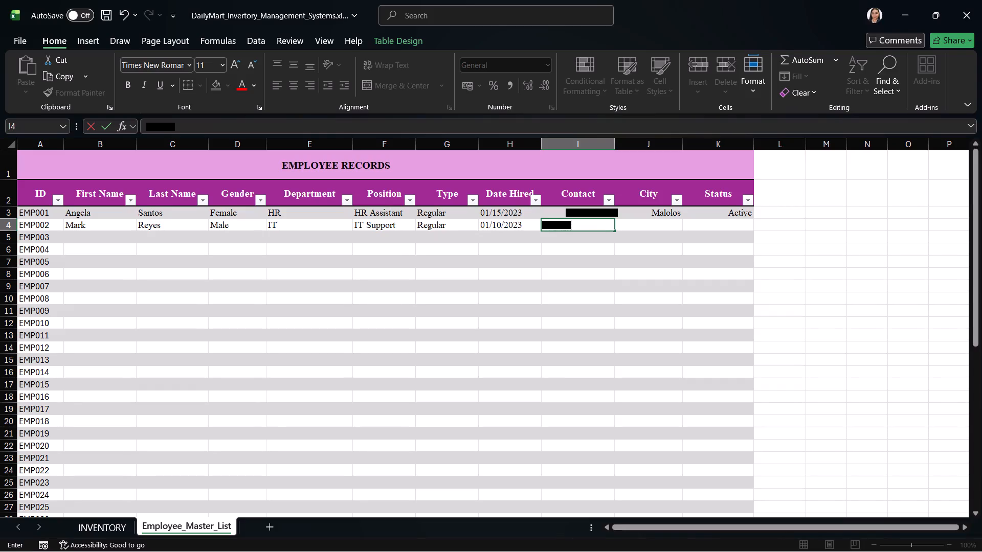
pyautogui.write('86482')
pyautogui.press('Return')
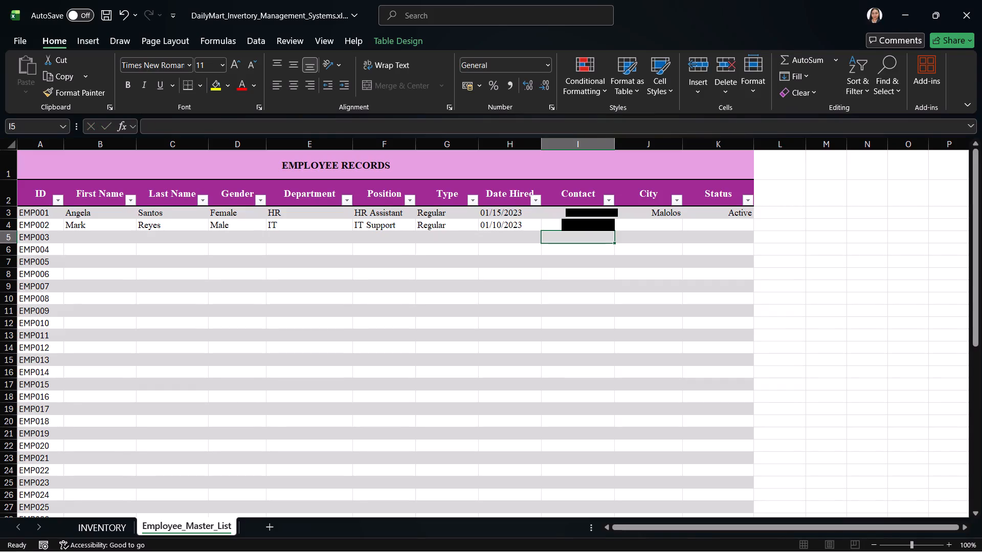
pyautogui.moveTo(656, 234); pyautogui.dragTo(654, 229)
pyautogui.click(654, 229)
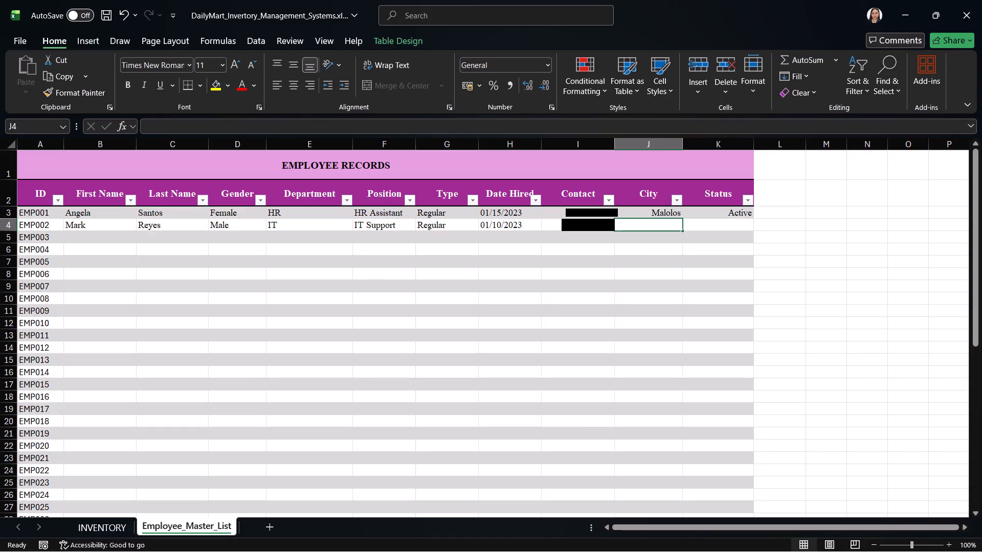
pyautogui.press('Right')
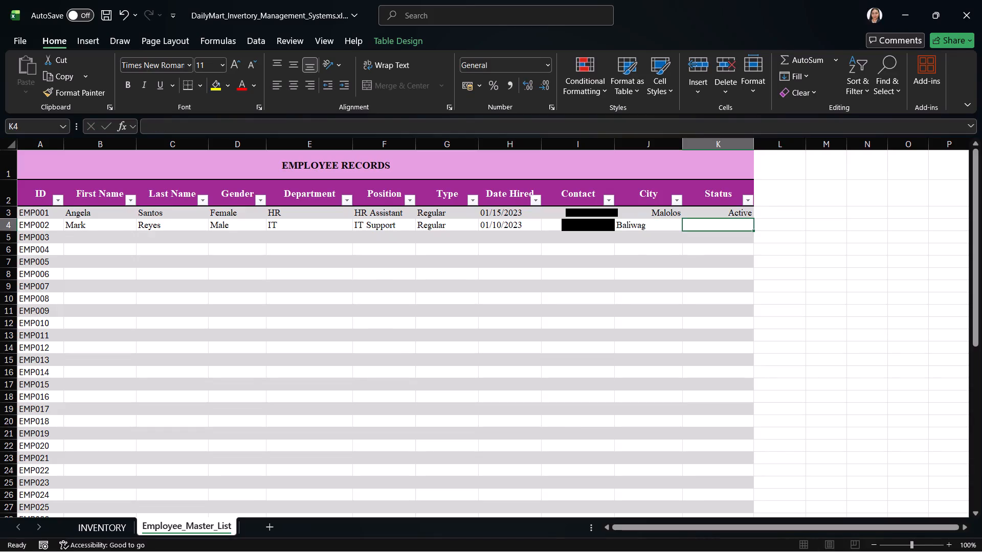
# Right-align the City value in the EMP002 row.
pyautogui.click(648, 230)
pyautogui.click(642, 197)
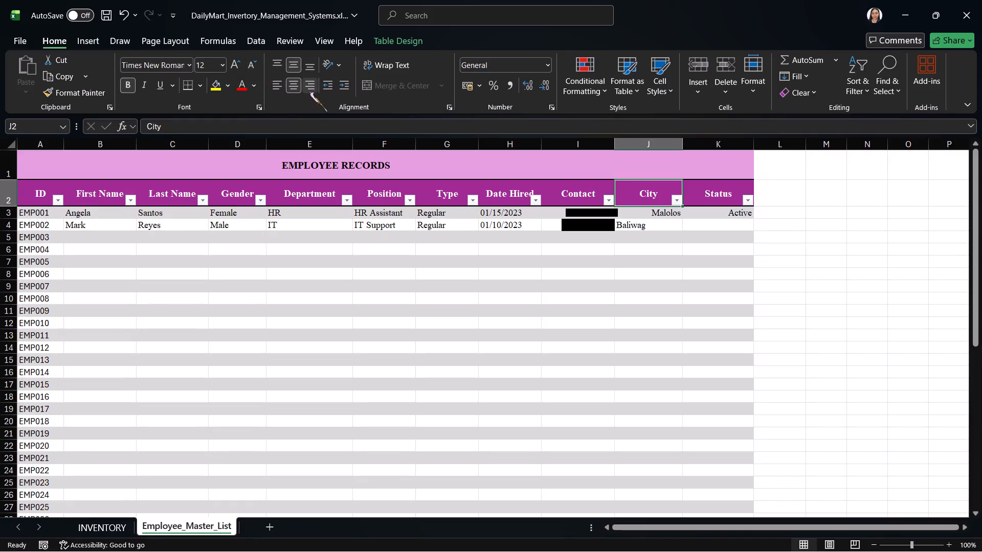
pyautogui.click(664, 234)
pyautogui.click(652, 221)
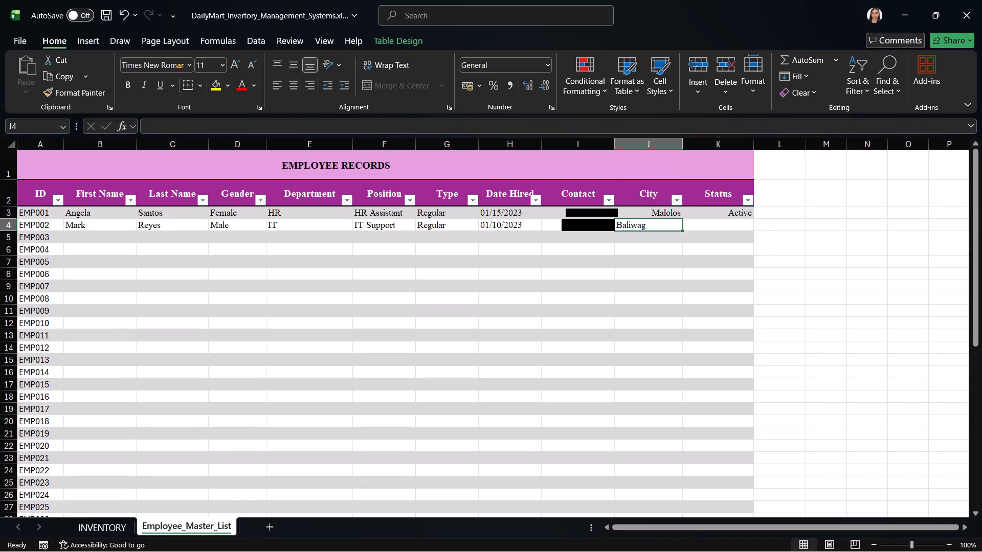
pyautogui.click(312, 88)
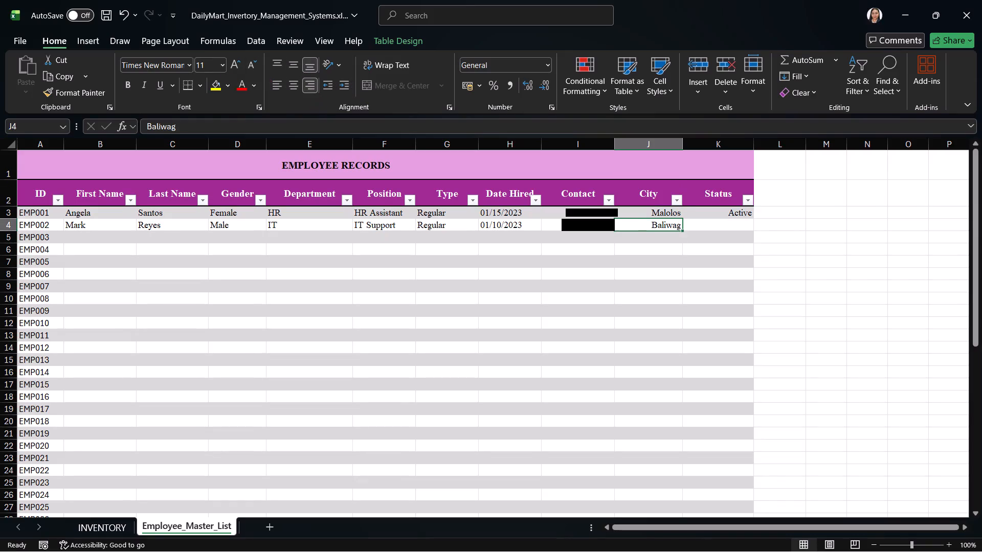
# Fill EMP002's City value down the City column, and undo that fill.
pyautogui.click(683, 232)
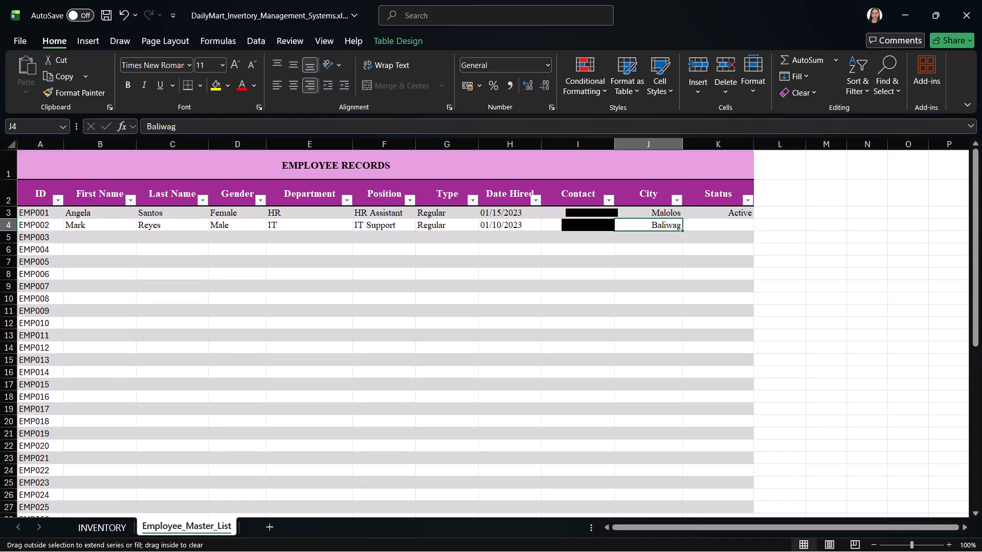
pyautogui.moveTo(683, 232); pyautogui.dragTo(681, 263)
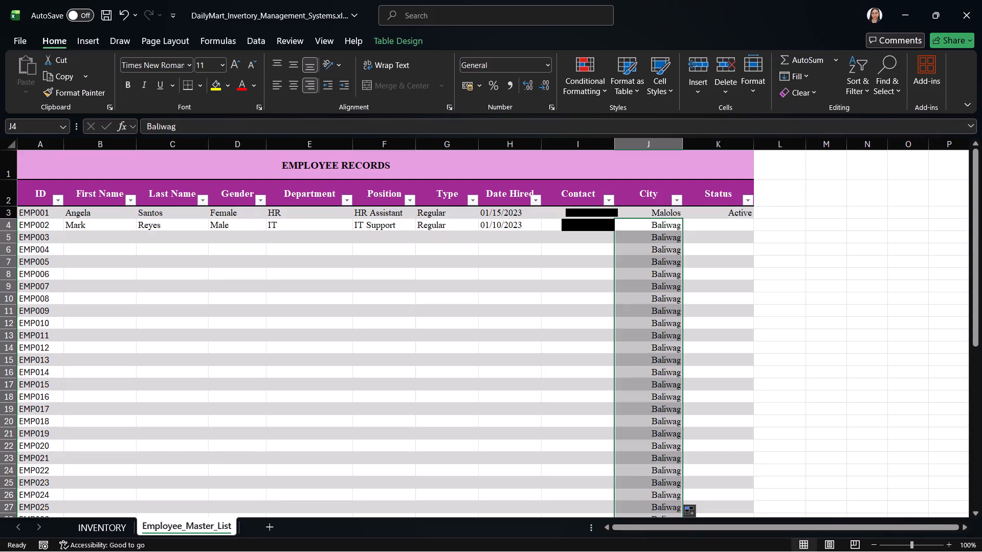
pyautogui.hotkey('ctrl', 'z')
# Fill EMP001's Active status down the Status column through the EMP008 row.
pyautogui.press('Right')
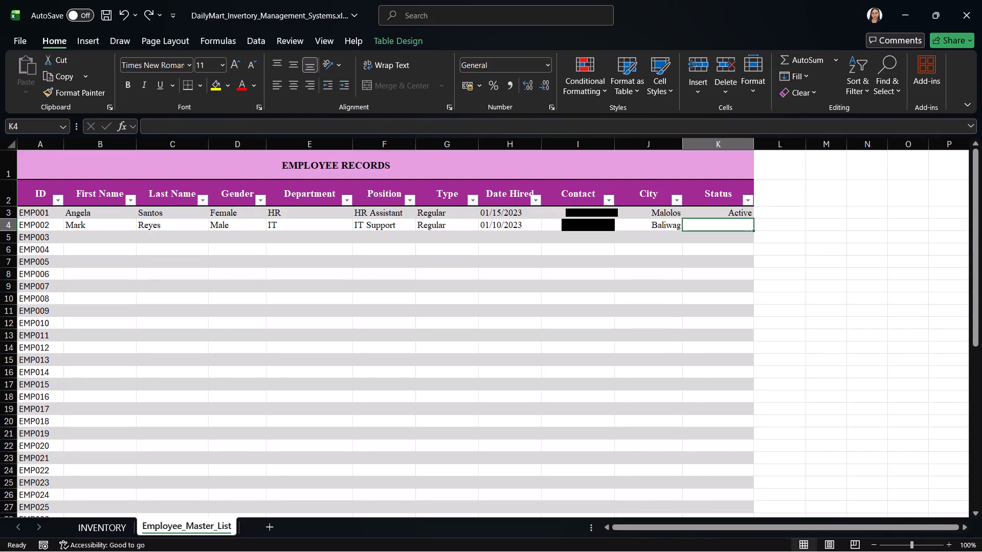
pyautogui.click(726, 216)
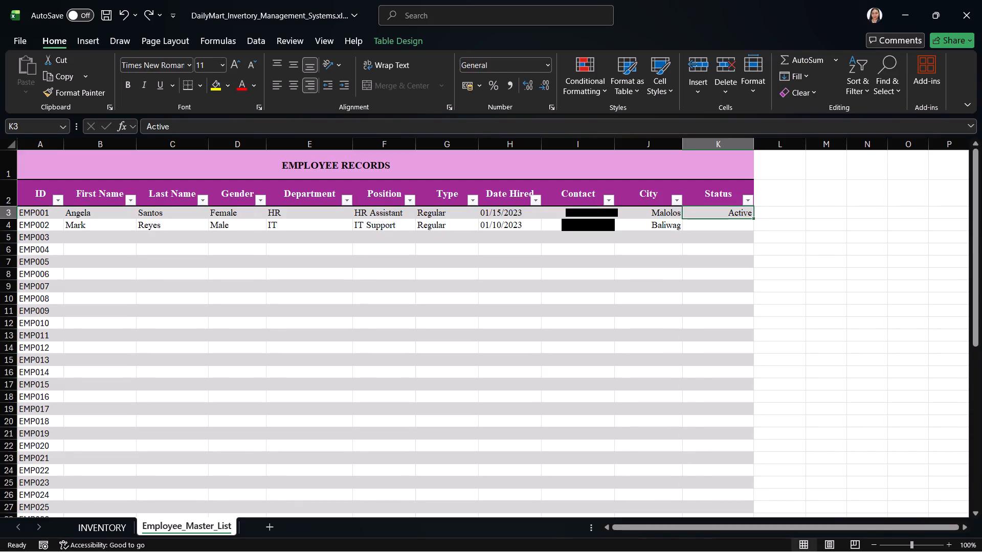
pyautogui.moveTo(753, 219); pyautogui.dragTo(724, 395)
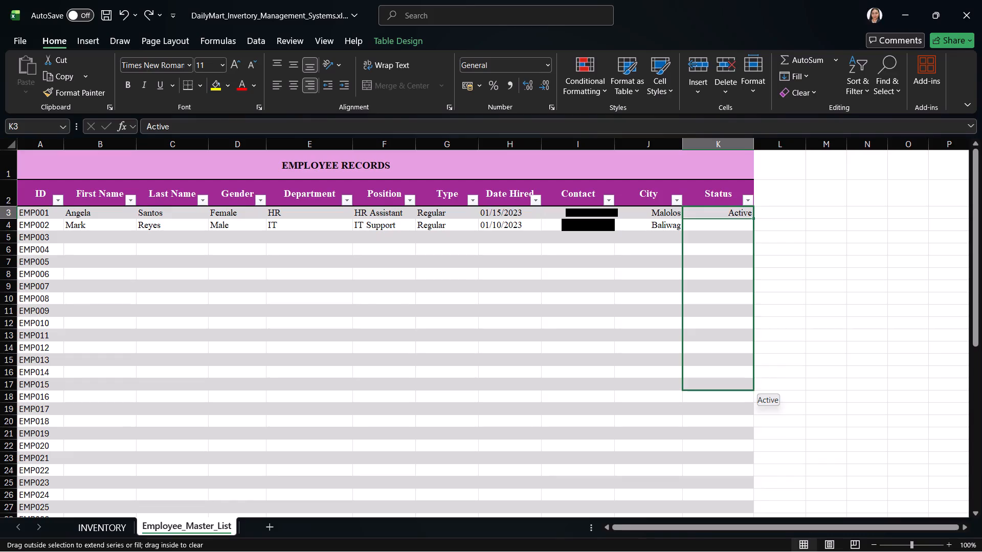
pyautogui.moveTo(724, 395); pyautogui.dragTo(723, 335)
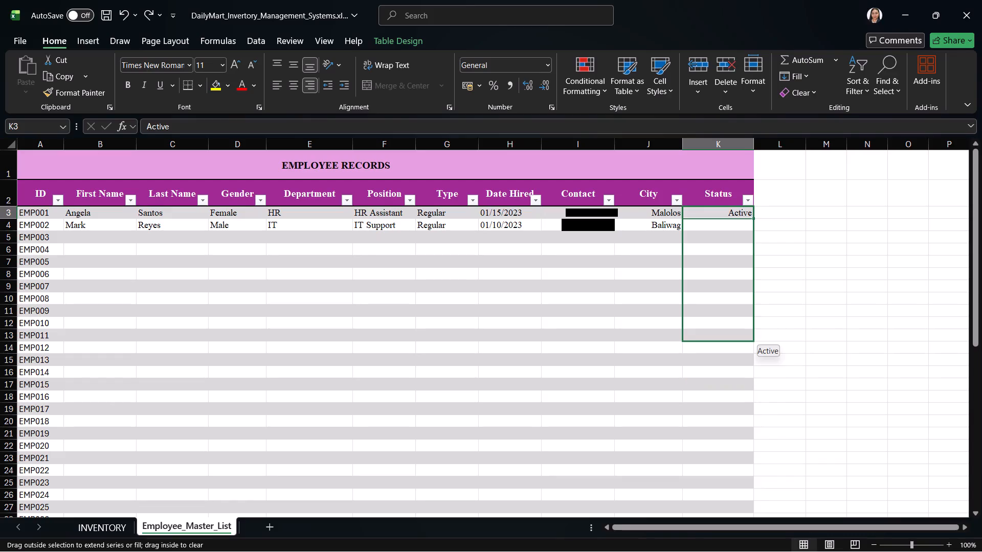
pyautogui.moveTo(723, 335); pyautogui.dragTo(719, 307)
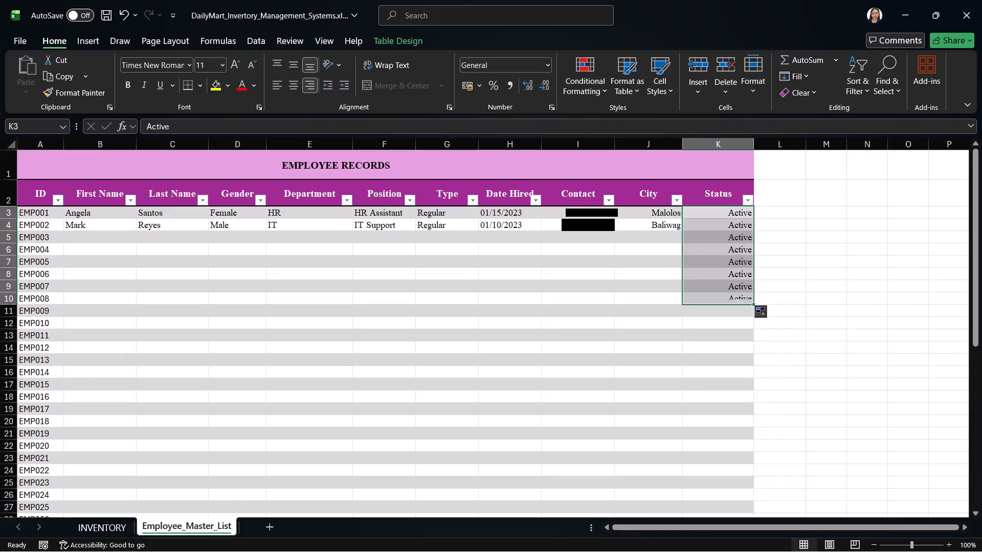
# Enter EMP003's first and last name and set Gender to Female.
pyautogui.click(121, 246)
pyautogui.click(116, 240)
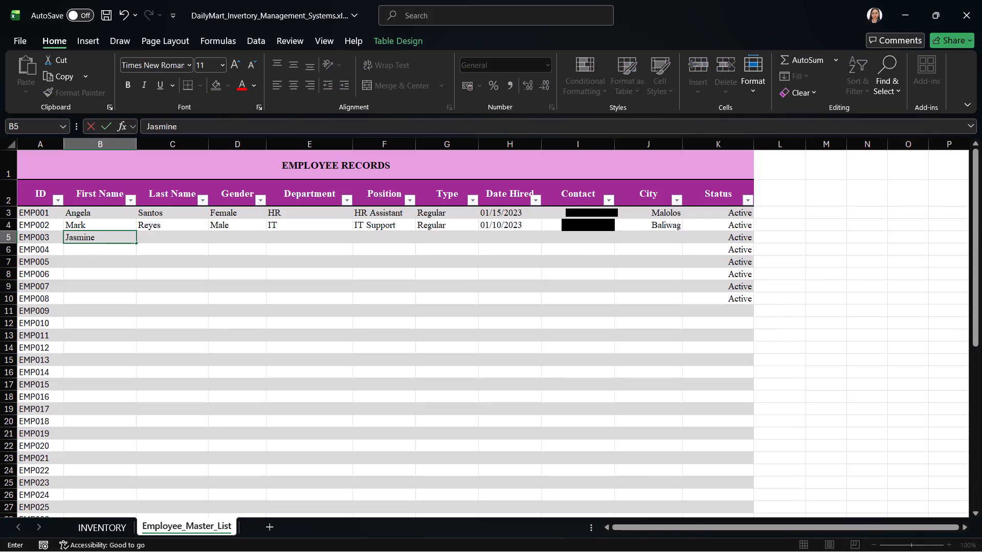
pyautogui.press('Right')
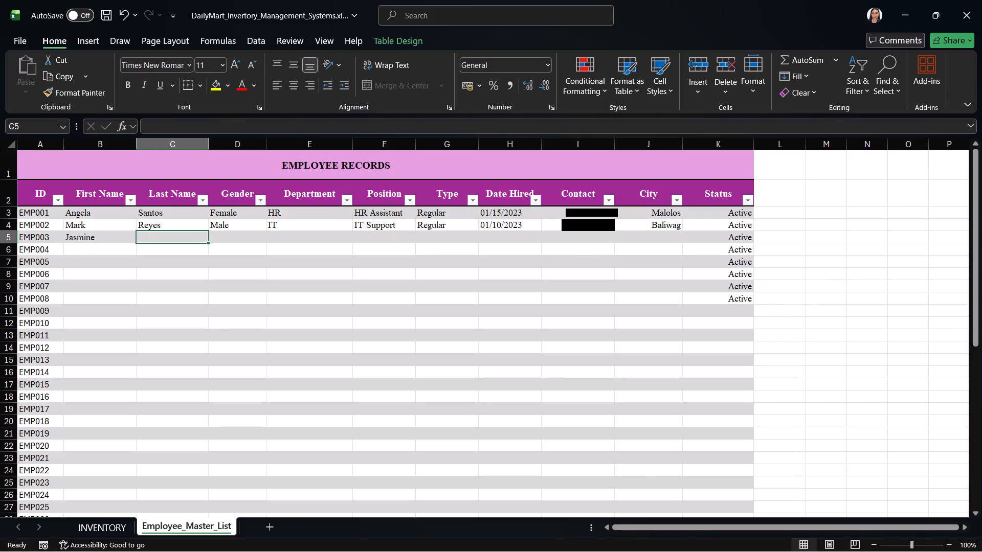
pyautogui.press('Right')
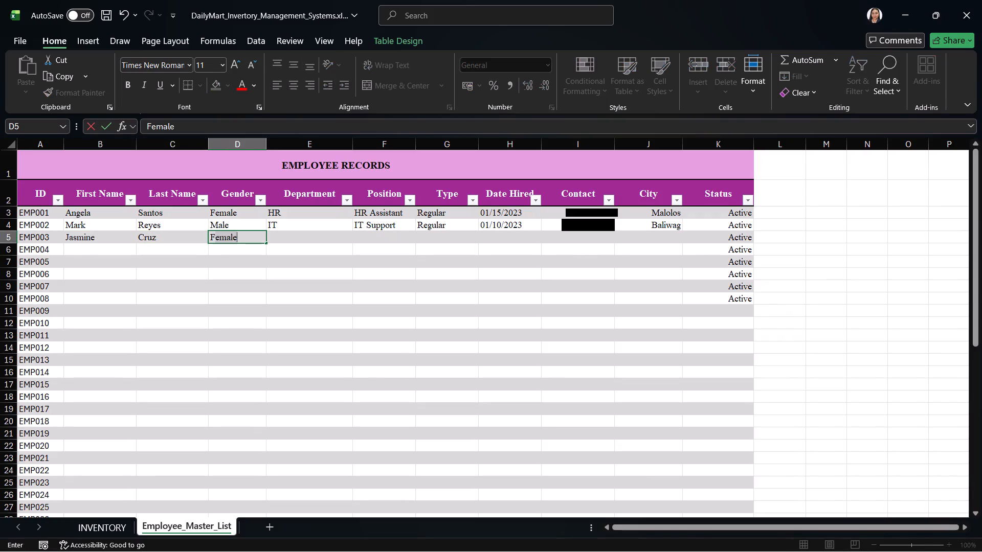
pyautogui.press('Right')
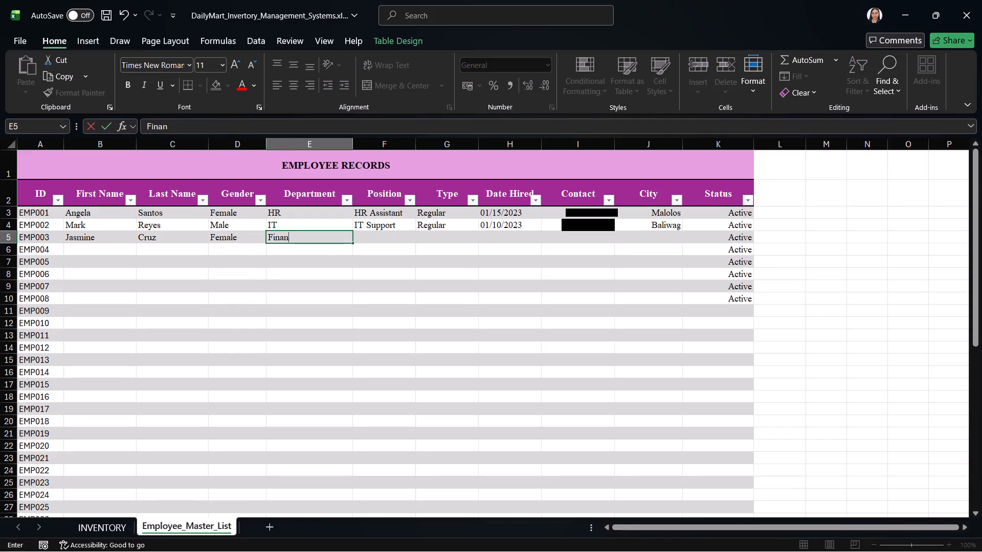
# For EMP003, set Department to Finance, Position to Cashier and Type to Probationary.
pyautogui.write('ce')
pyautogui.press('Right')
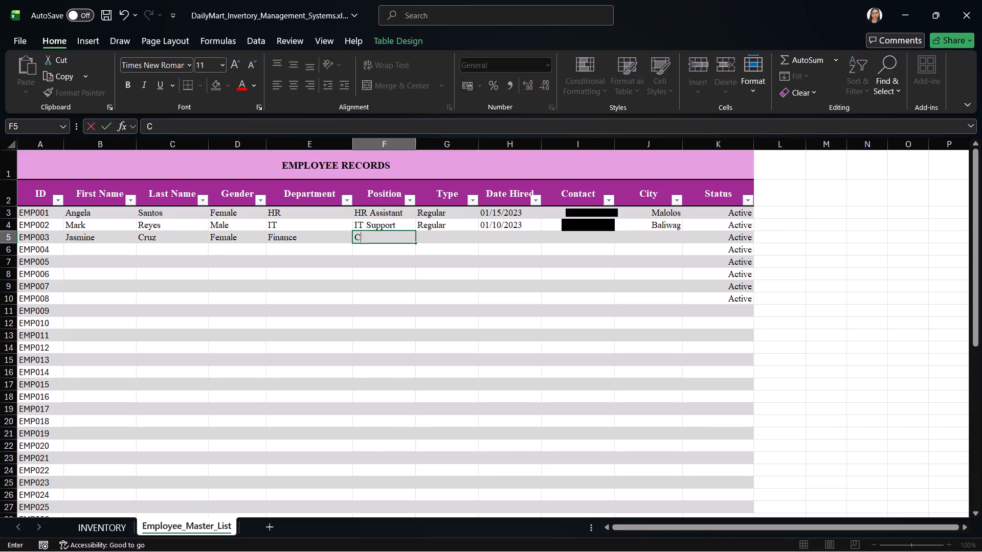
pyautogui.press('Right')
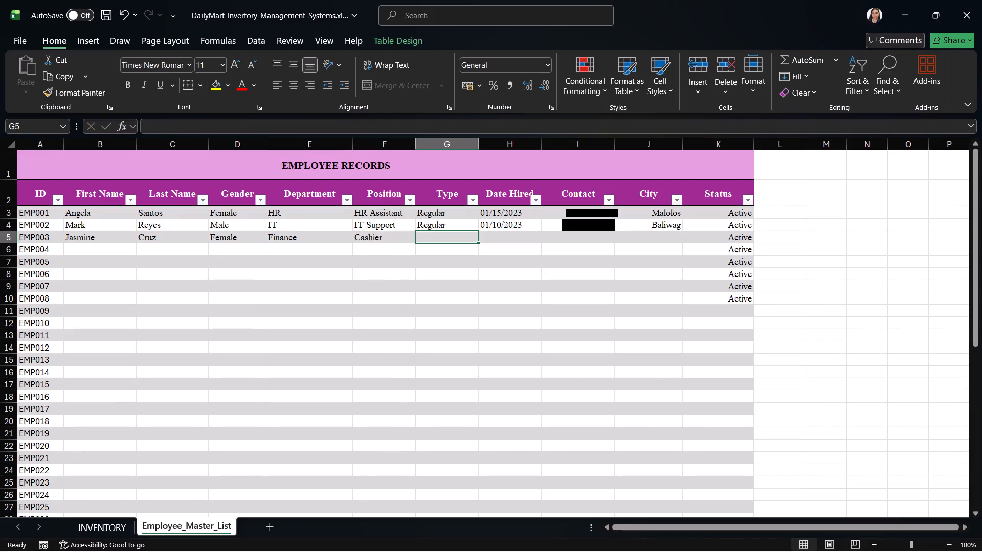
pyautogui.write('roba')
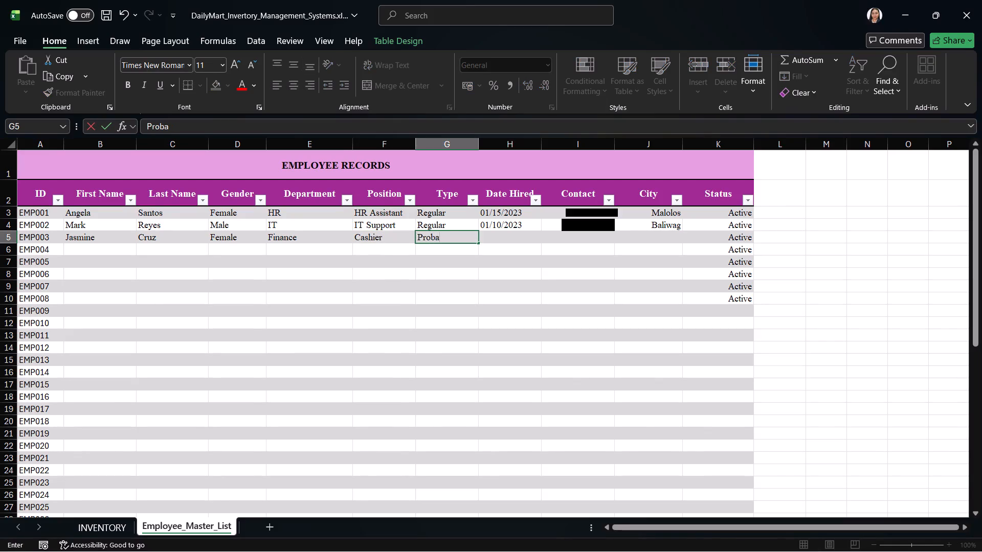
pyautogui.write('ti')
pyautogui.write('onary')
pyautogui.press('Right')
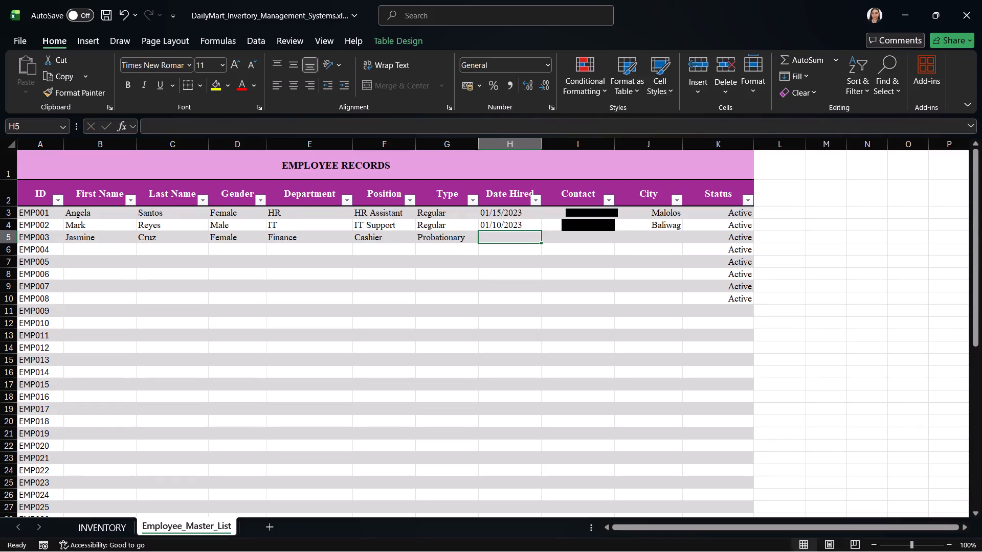
# Enter 03 in the Date Hired cell of the EMP003 row.
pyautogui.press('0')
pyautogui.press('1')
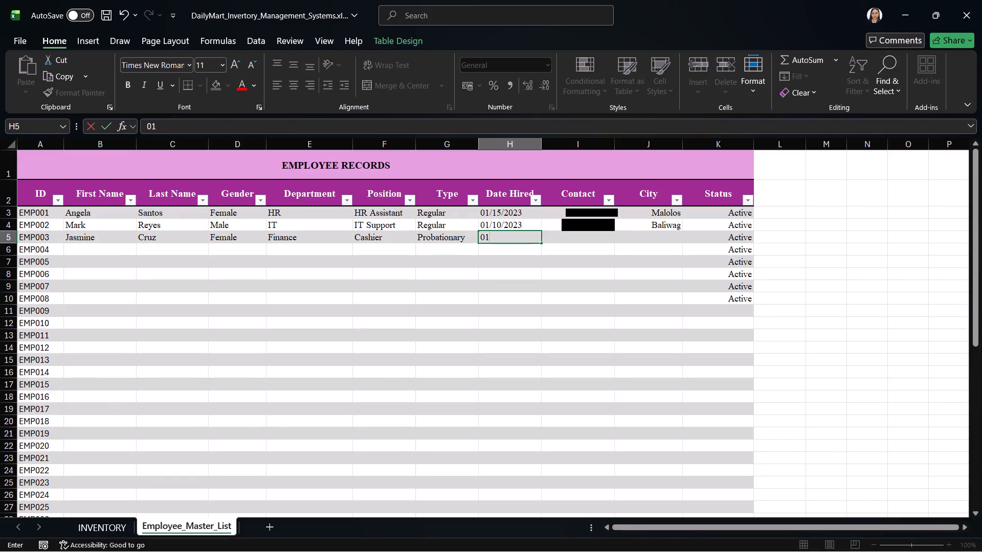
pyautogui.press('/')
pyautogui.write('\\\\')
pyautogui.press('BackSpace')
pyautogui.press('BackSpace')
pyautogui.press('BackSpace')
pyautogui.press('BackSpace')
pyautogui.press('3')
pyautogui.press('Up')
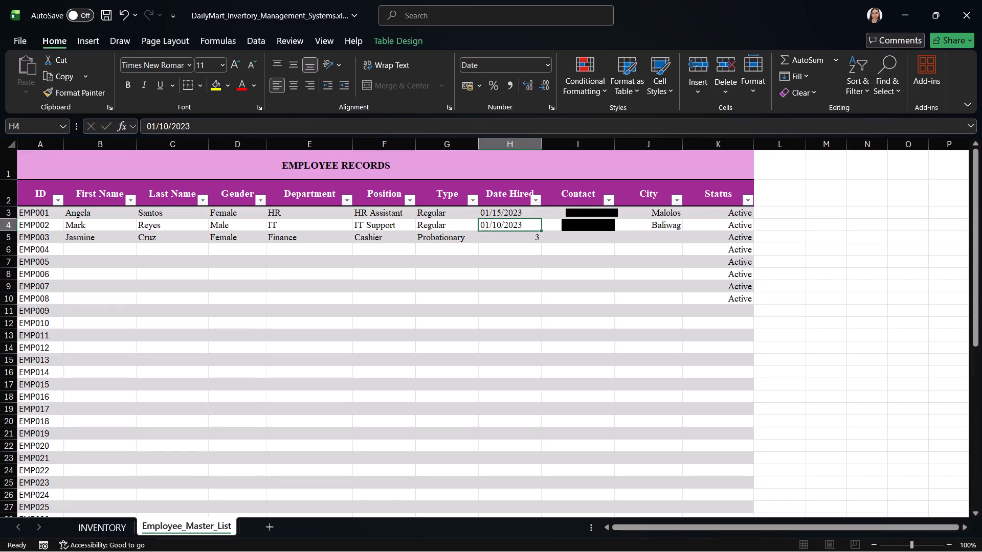
pyautogui.doubleClick(490, 225)
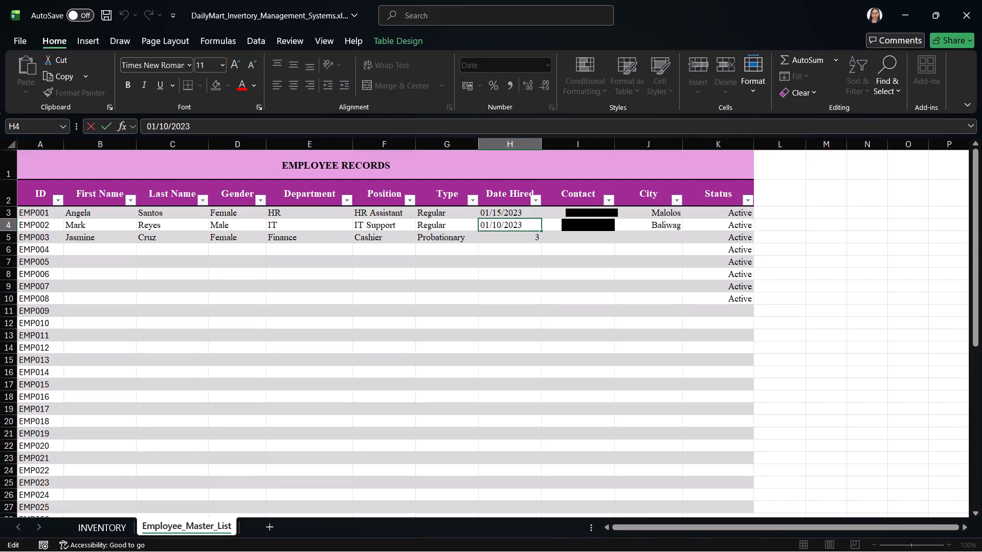
pyautogui.press('BackSpace')
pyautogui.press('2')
pyautogui.press('Down')
pyautogui.press('Down')
pyautogui.press('Return')
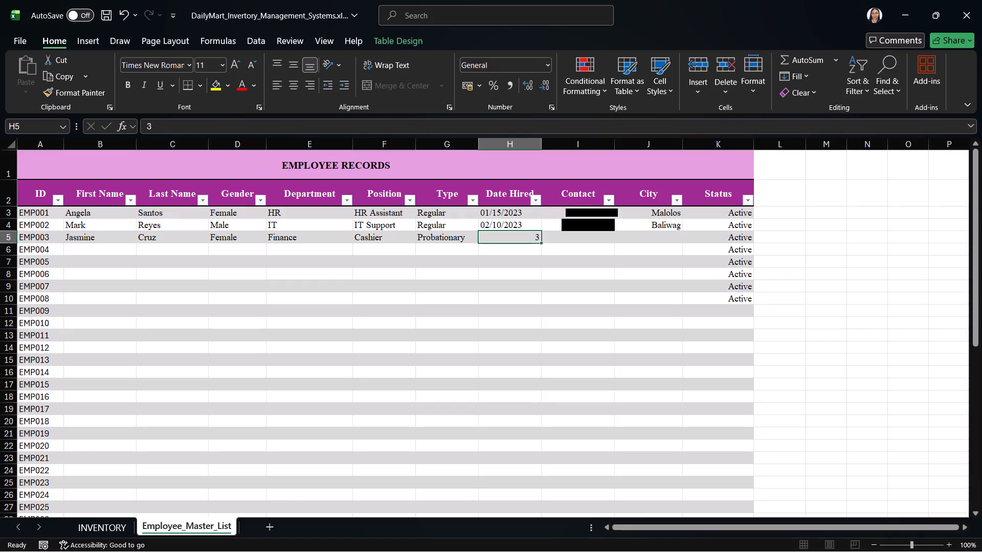
# Clear the Date Hired cell in the EMP003 row and left-align it.
pyautogui.doubleClick(530, 244)
pyautogui.doubleClick(524, 235)
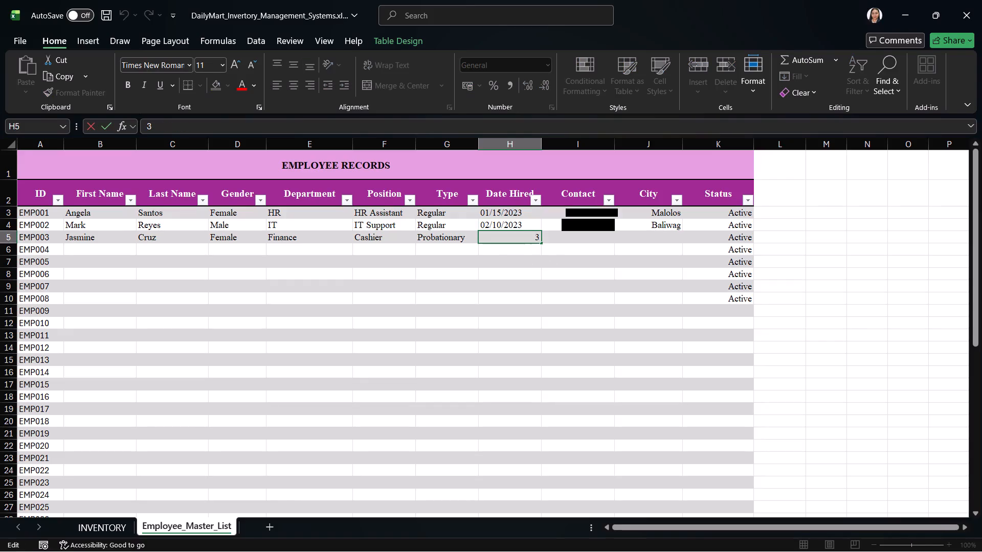
pyautogui.hotkey('ctrl', 'a')
pyautogui.press('BackSpace')
pyautogui.click(277, 88)
pyautogui.click(277, 88)
pyautogui.click(507, 359)
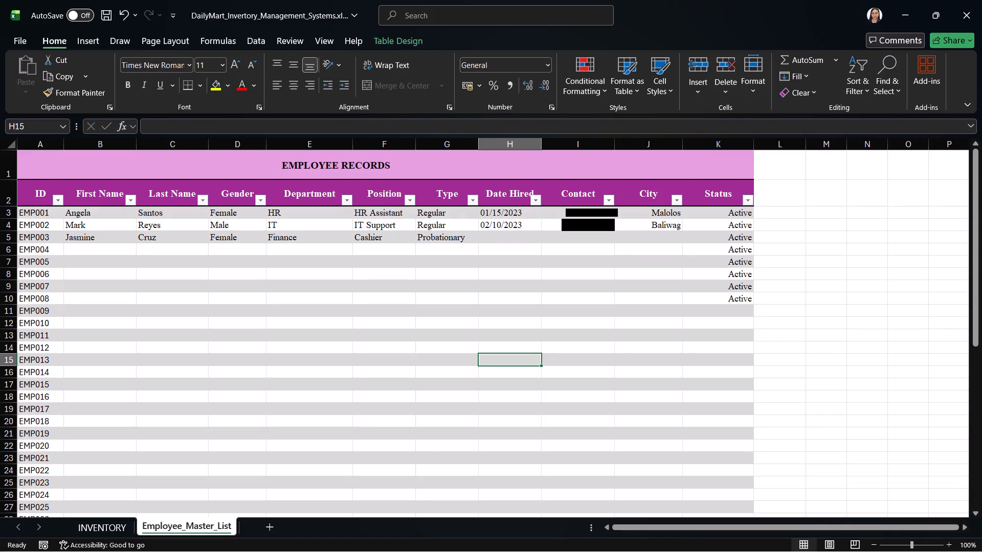
pyautogui.click(502, 236)
pyautogui.click(278, 85)
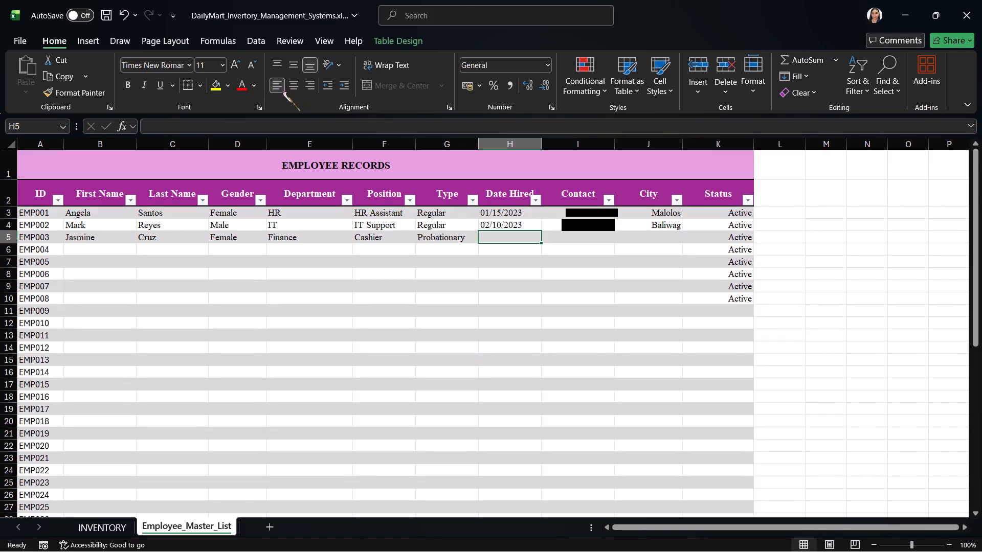
# Enter 03/05/2023 as EMP003's Date Hired.
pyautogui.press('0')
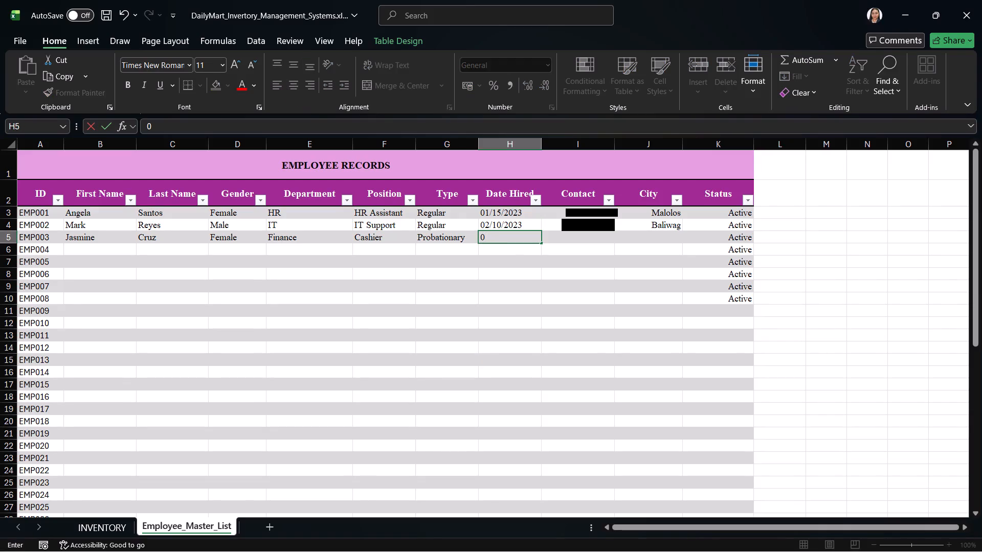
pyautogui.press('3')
pyautogui.hotkey('shift', '?')
pyautogui.press('BackSpace')
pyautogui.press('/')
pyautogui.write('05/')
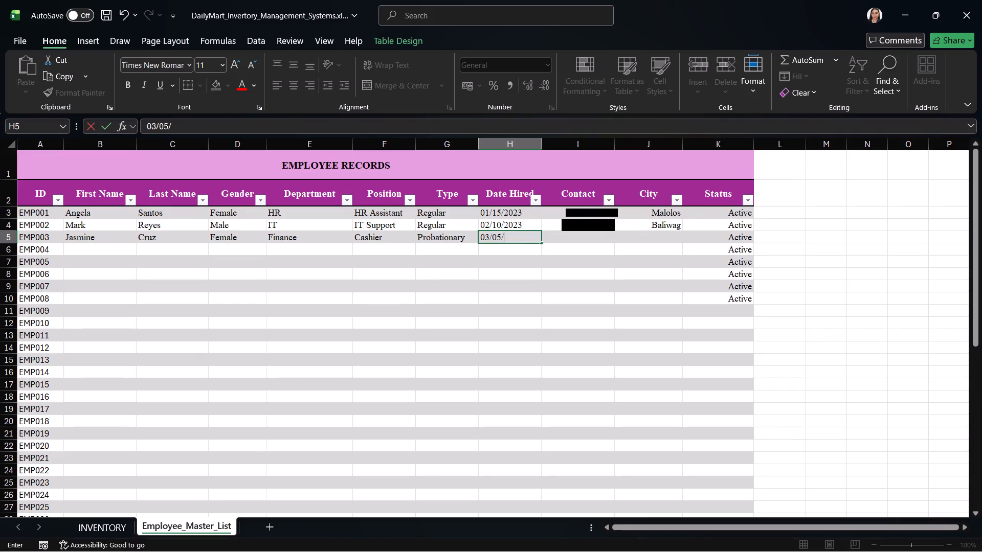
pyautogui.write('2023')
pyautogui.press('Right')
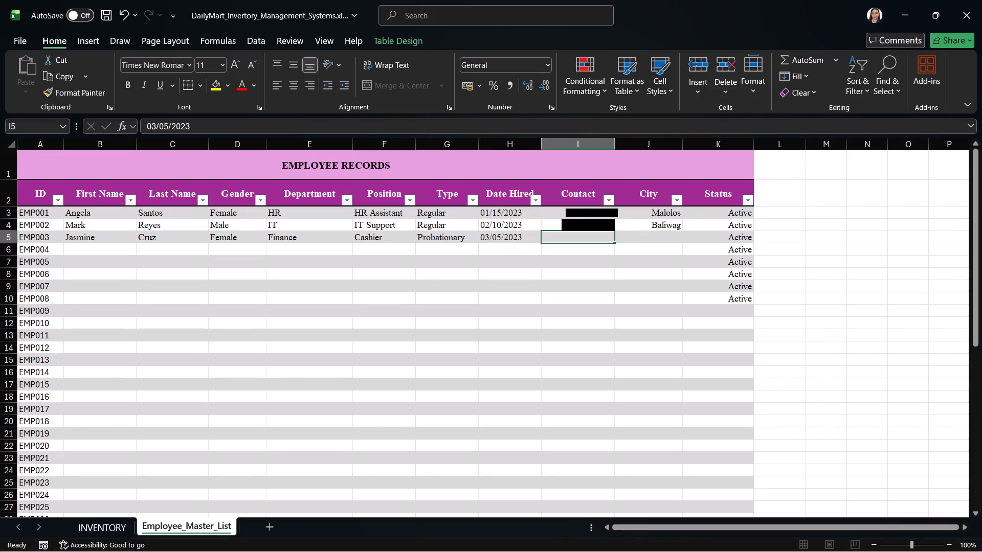
# Enter EMP003's contact number, including its leading zero.
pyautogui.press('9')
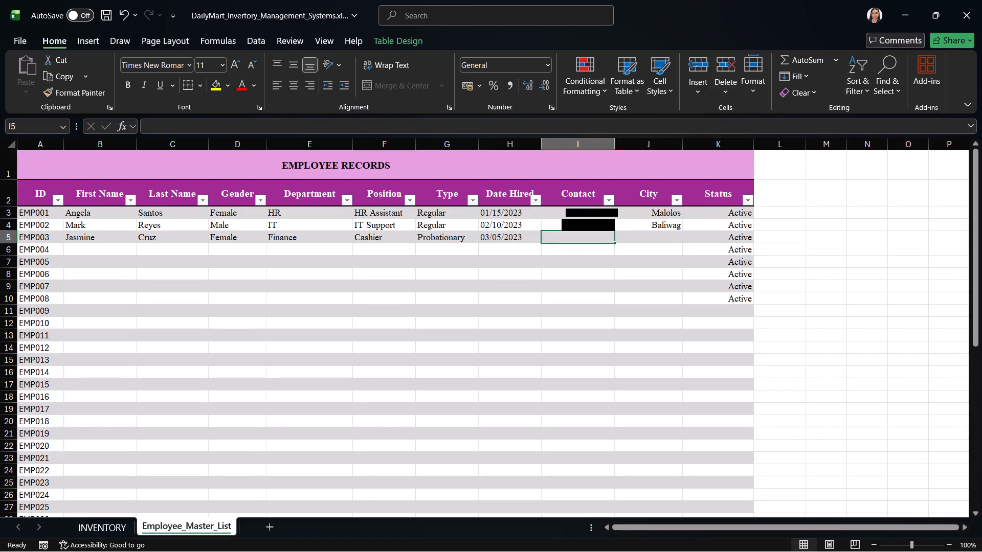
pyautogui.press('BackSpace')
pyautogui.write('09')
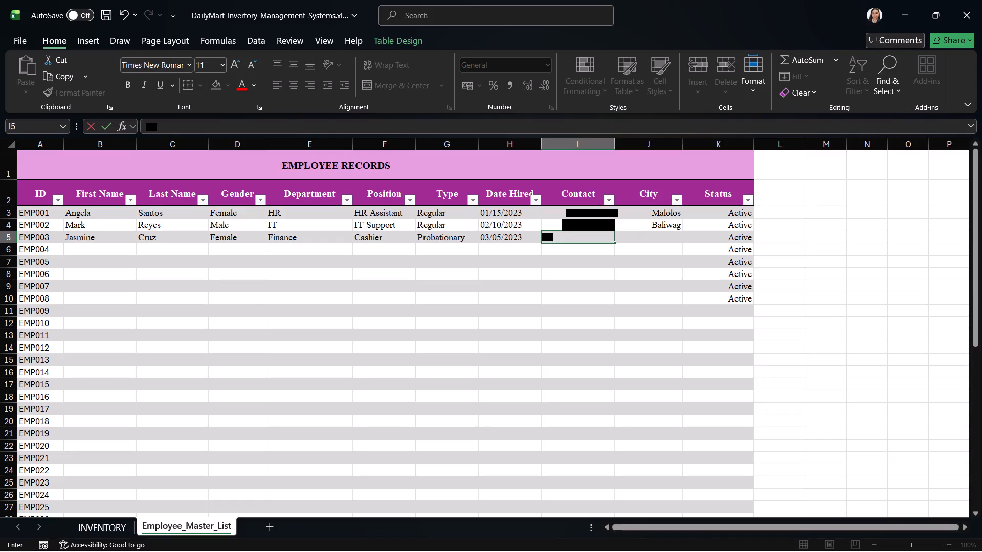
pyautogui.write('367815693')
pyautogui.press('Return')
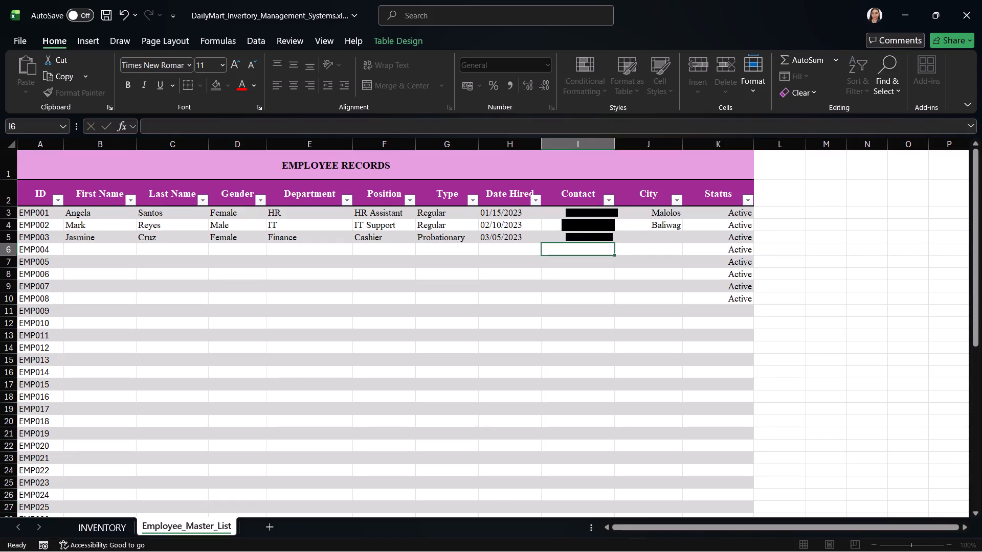
# Centre the Status entries for EMP001 to EMP008 horizontally.
pyautogui.click(639, 242)
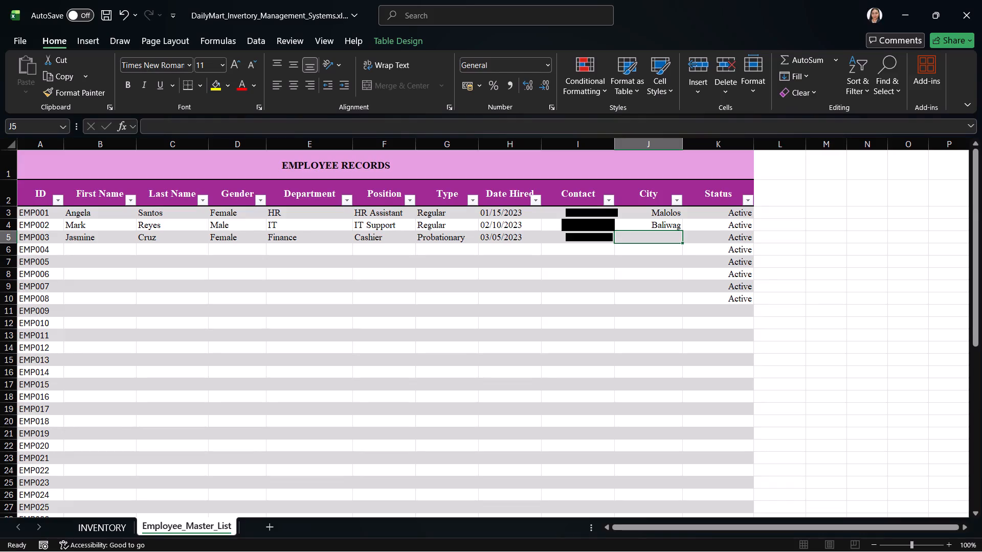
pyautogui.click(716, 214)
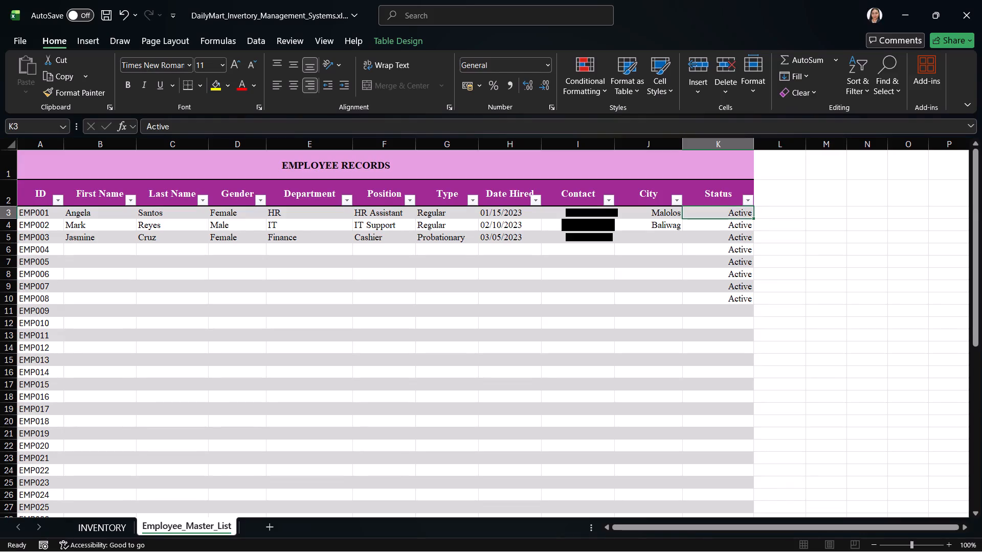
pyautogui.moveTo(710, 220); pyautogui.dragTo(717, 201)
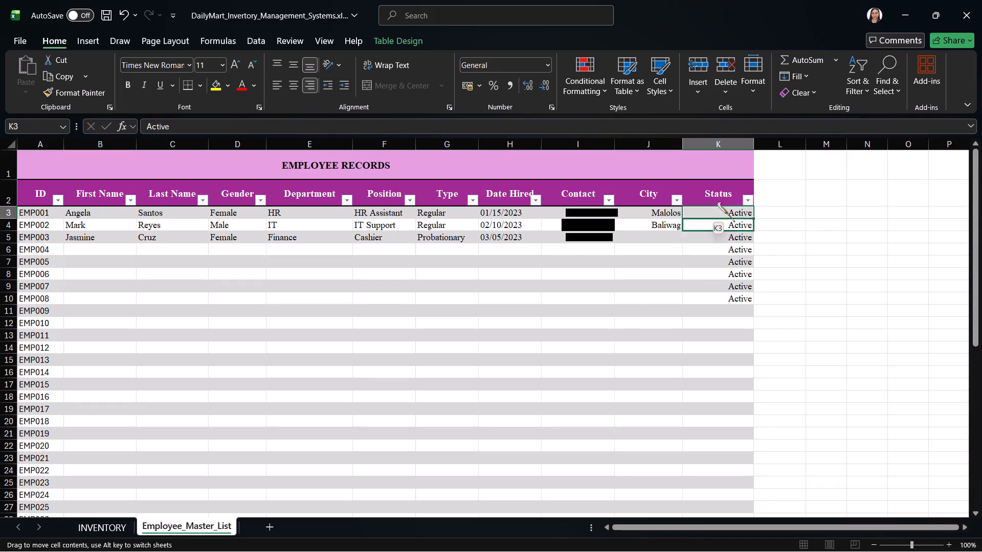
pyautogui.moveTo(717, 201); pyautogui.dragTo(716, 202)
pyautogui.click(564, 312)
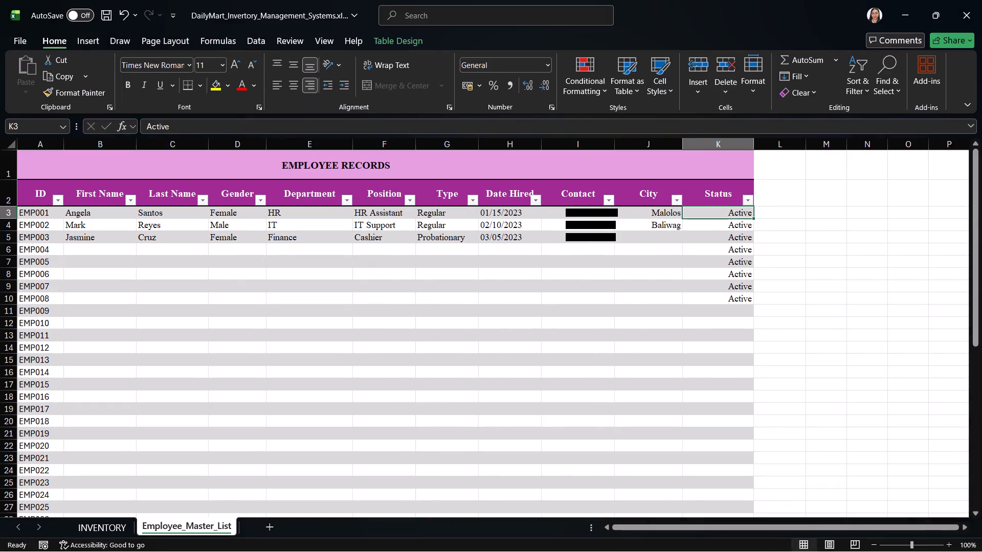
pyautogui.moveTo(779, 288); pyautogui.dragTo(746, 257)
pyautogui.moveTo(770, 304); pyautogui.dragTo(722, 202)
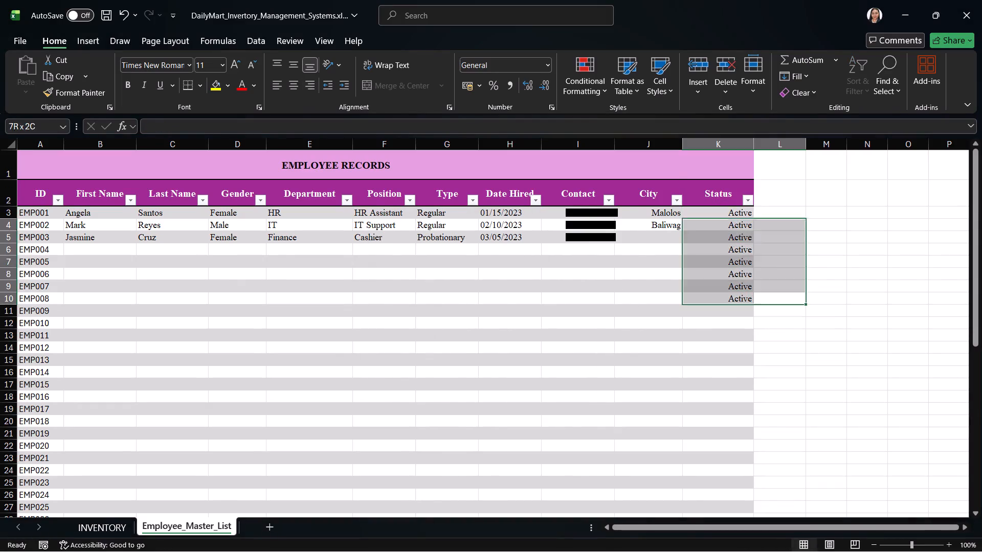
pyautogui.moveTo(722, 202); pyautogui.dragTo(717, 214)
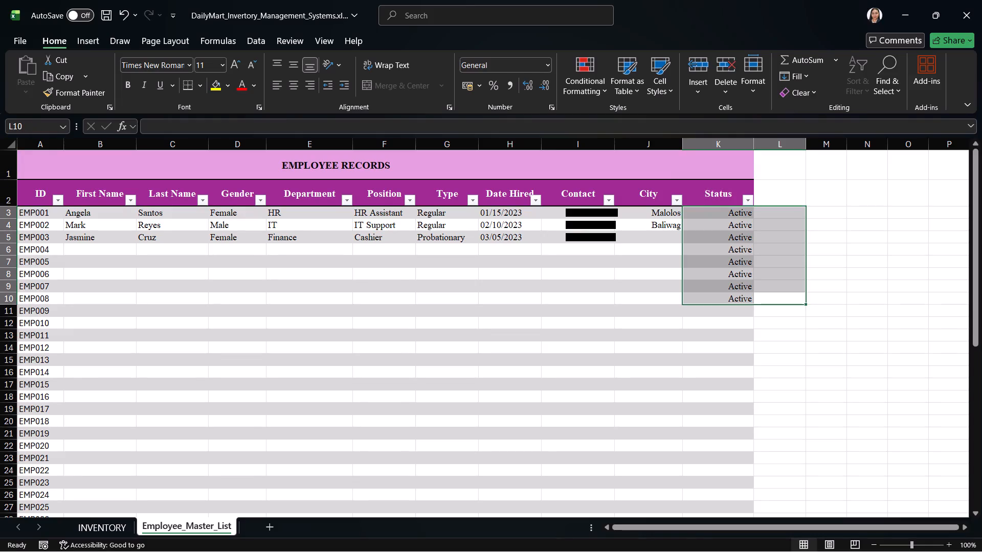
pyautogui.click(291, 84)
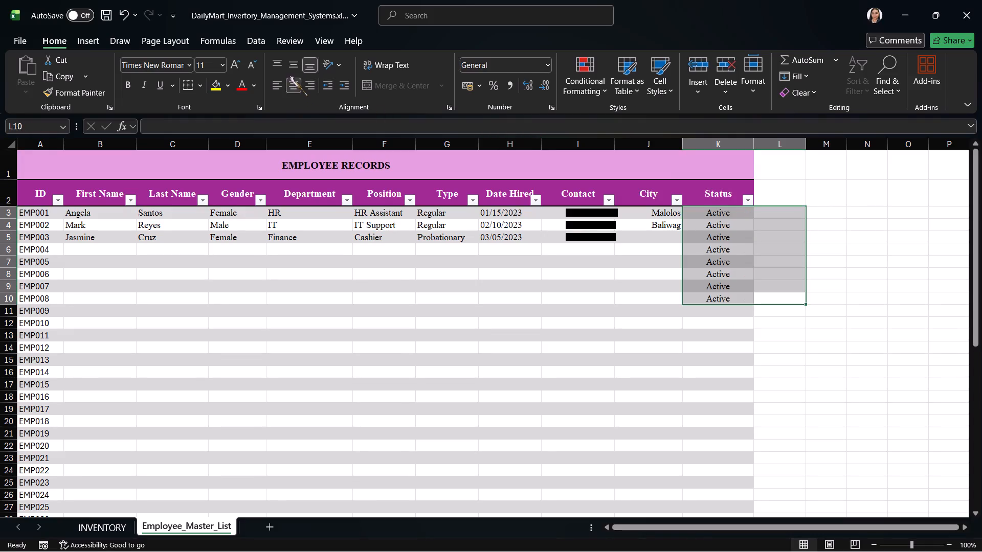
pyautogui.click(772, 186)
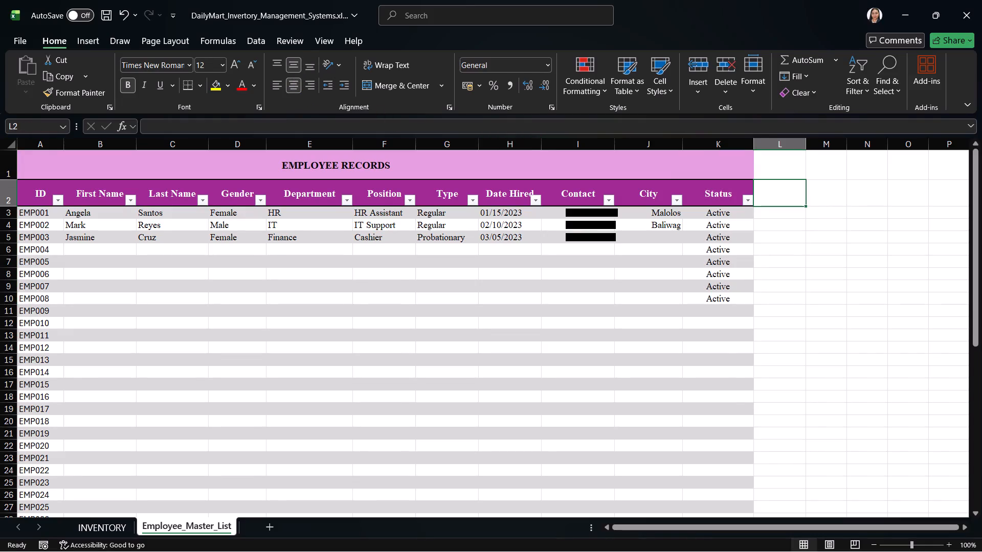
# Enter Guiguinto as EMP003's City and right-align it like the cities above.
pyautogui.click(658, 238)
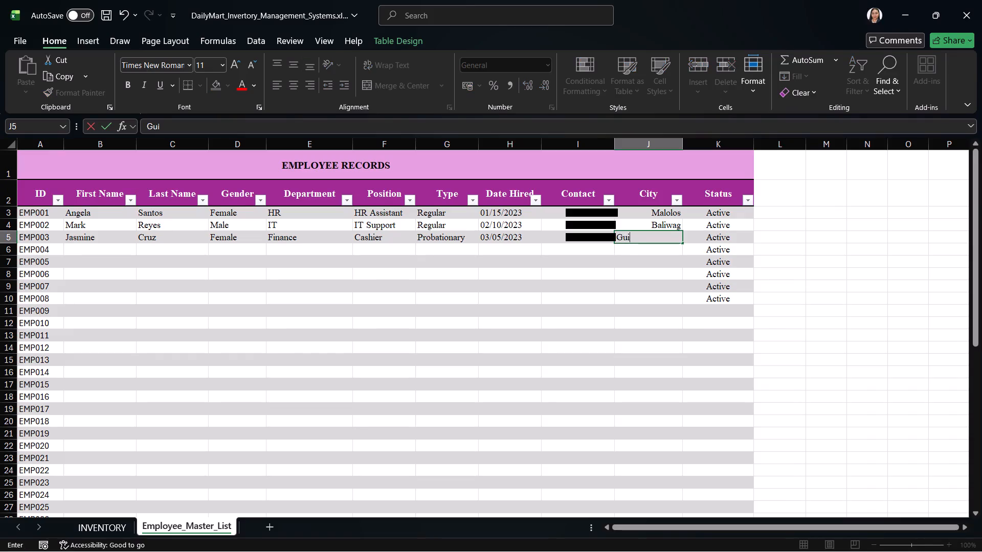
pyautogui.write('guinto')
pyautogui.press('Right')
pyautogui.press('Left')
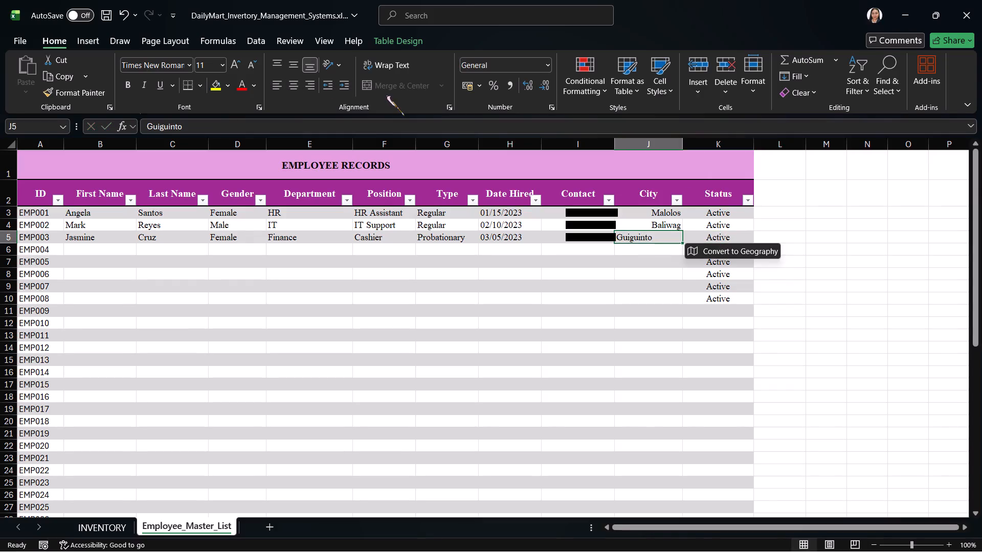
pyautogui.click(310, 85)
pyautogui.click(423, 286)
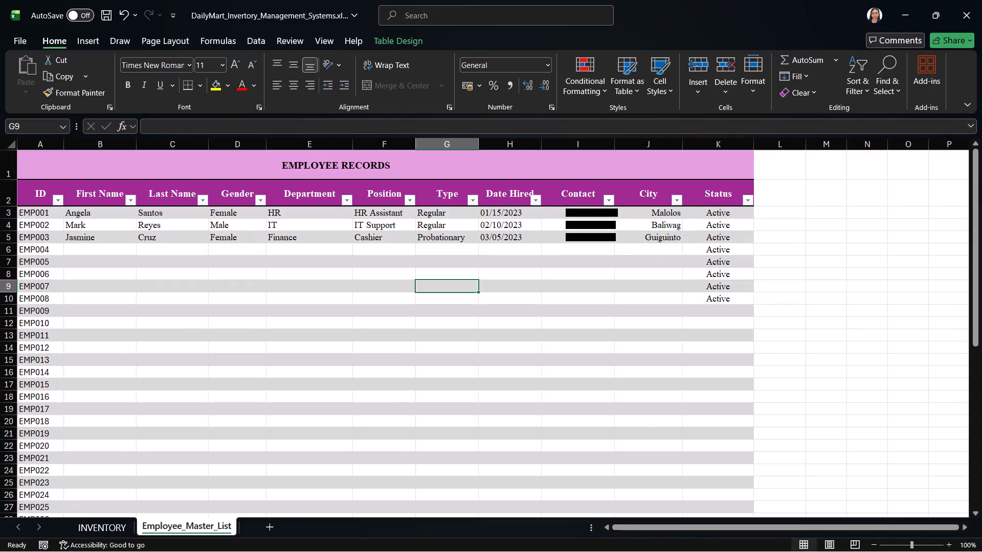
# Enter EMP004's first and last name and set Gender to Male.
pyautogui.click(67, 255)
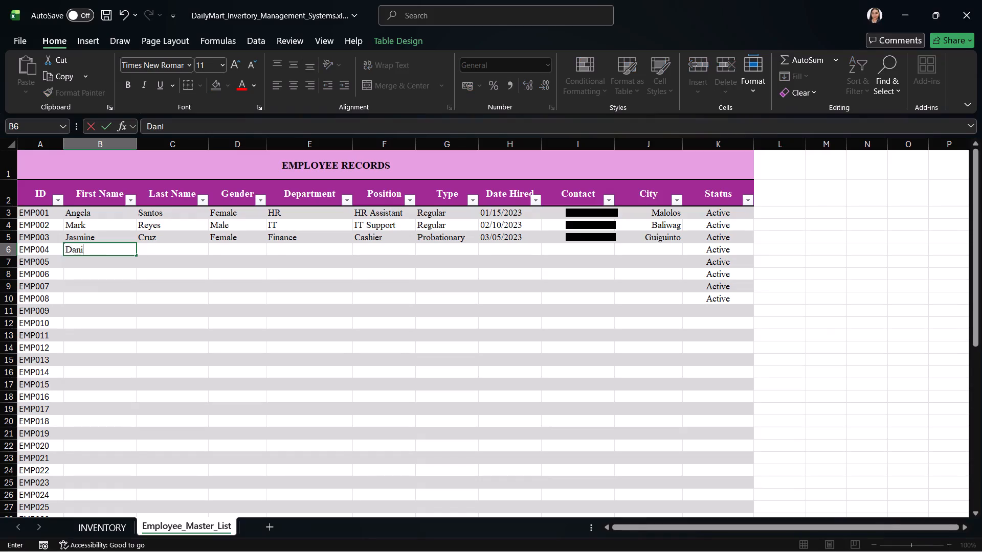
pyautogui.press('Right')
pyautogui.press('Left')
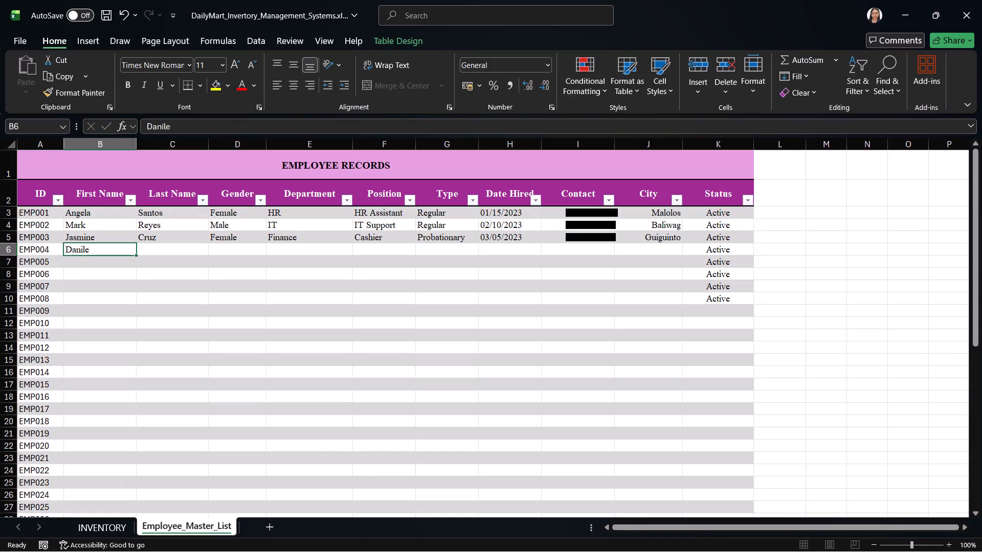
pyautogui.press('Right')
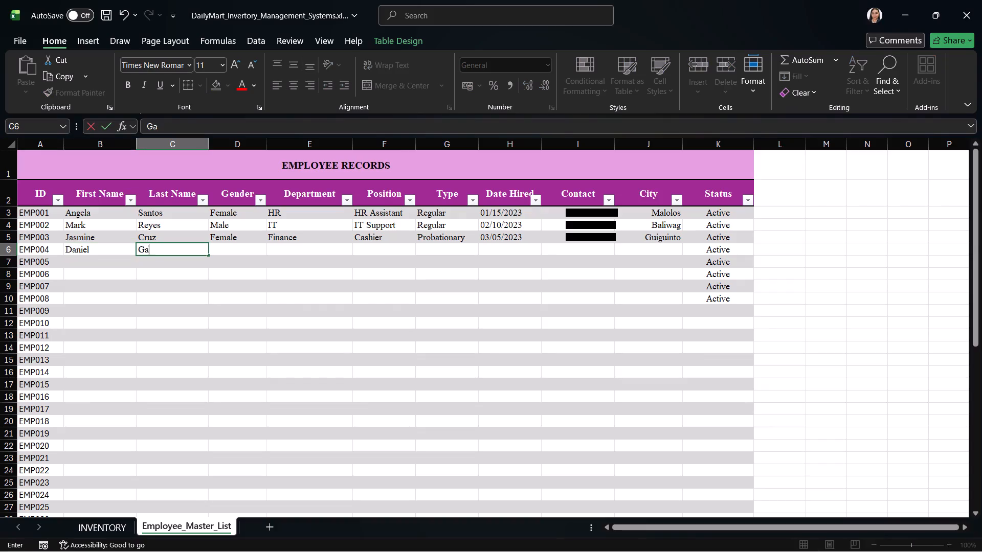
pyautogui.press('Right')
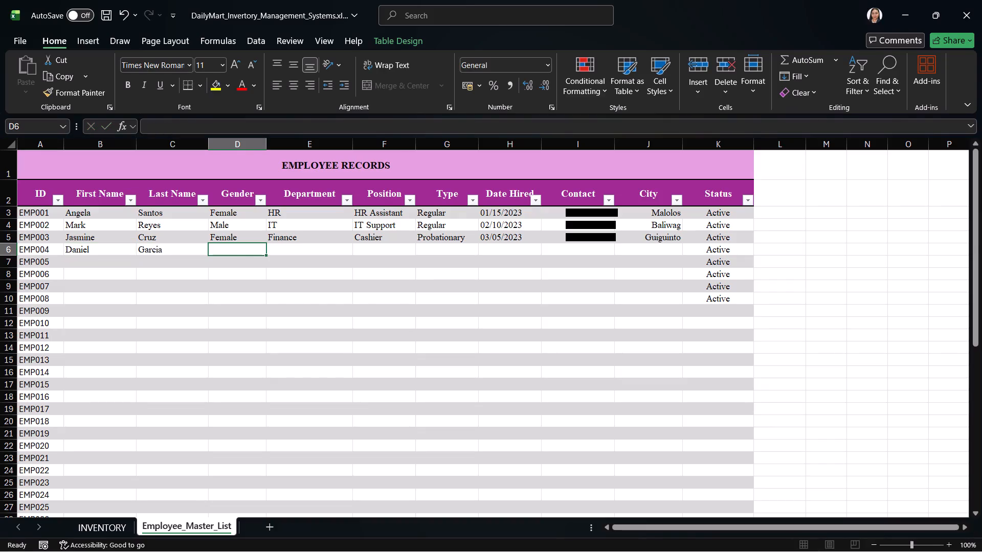
pyautogui.press('Right')
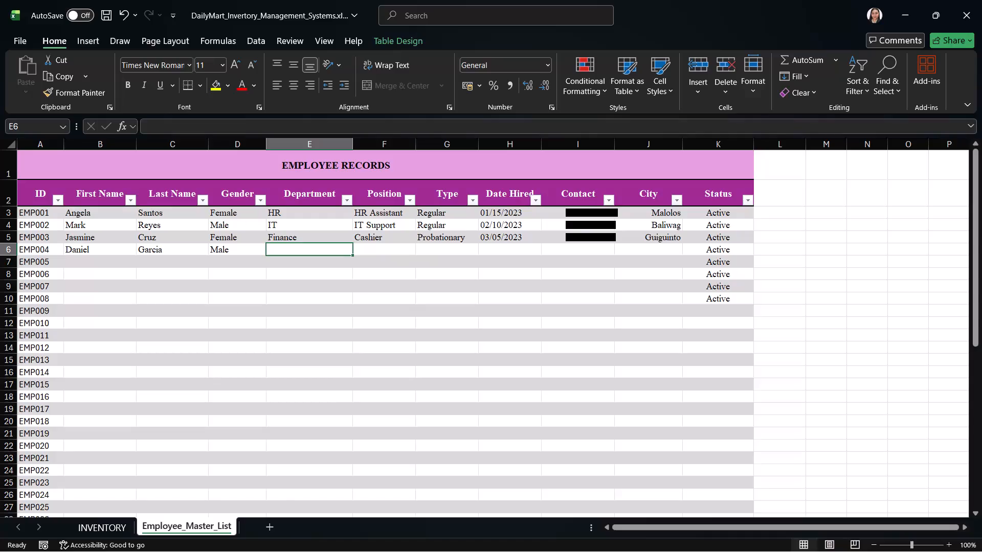
# Fill in EMP004's Department as Sales, Position as Sales Staff and Type as Regular.
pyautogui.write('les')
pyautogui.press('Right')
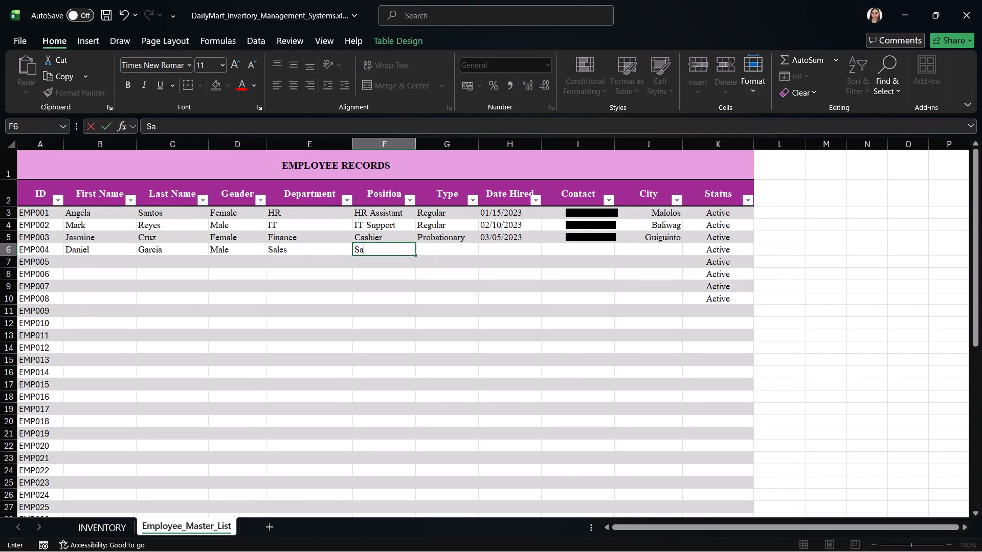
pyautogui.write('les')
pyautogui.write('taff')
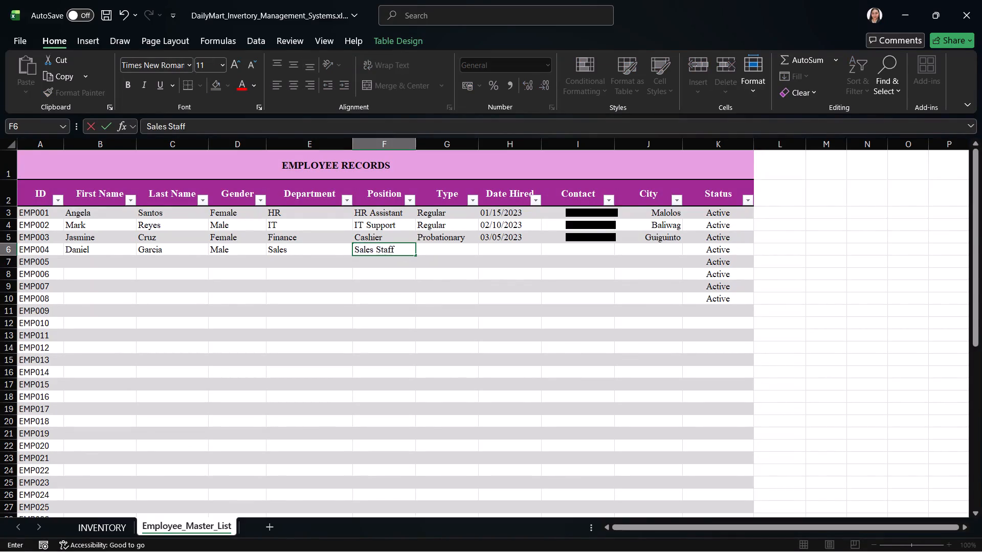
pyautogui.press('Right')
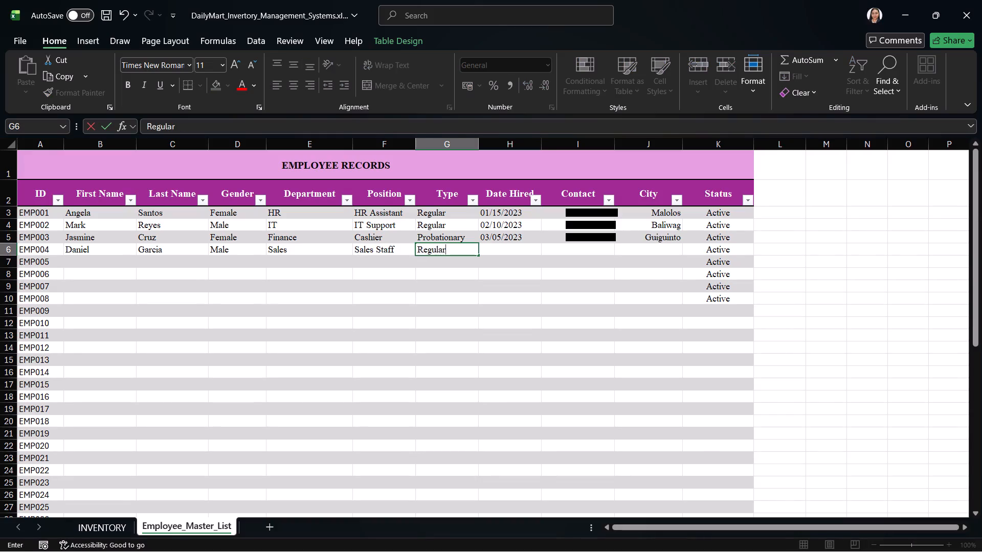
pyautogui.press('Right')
# Enter 04/12/23 as EMP004's Date Hired.
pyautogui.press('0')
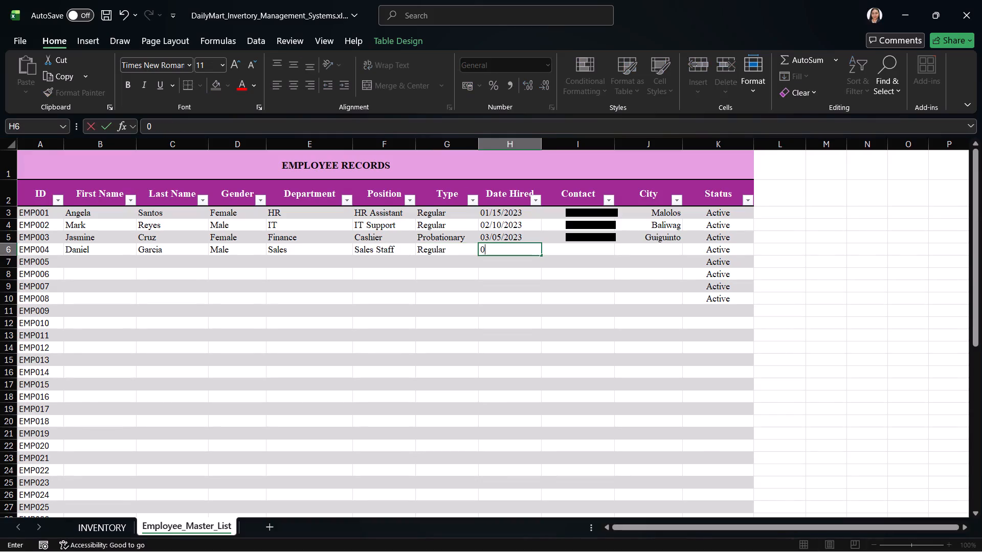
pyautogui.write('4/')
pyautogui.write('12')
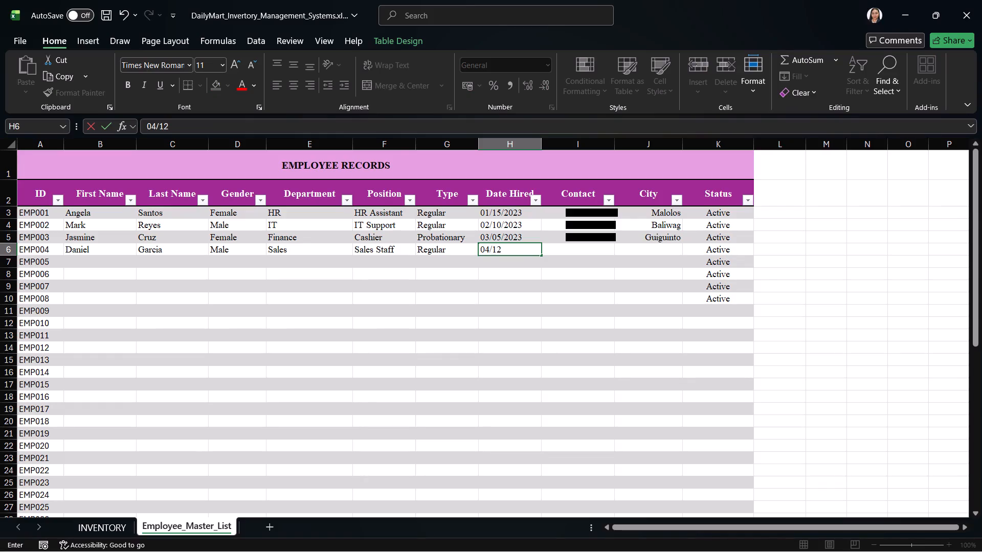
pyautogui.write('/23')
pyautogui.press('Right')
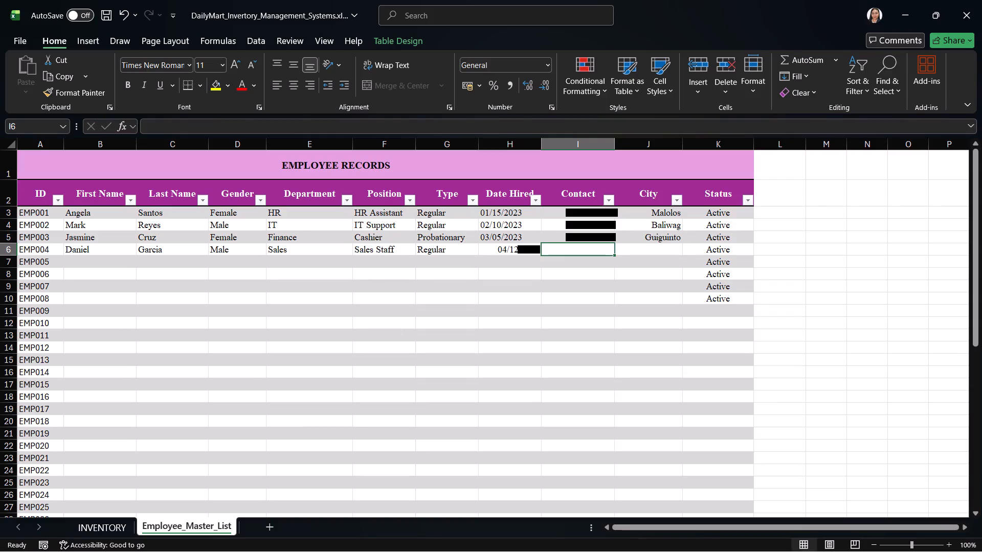
# Right-align the Date Hired entries of EMP001, EMP002 and EMP003 to match EMP004's date.
pyautogui.click(507, 238)
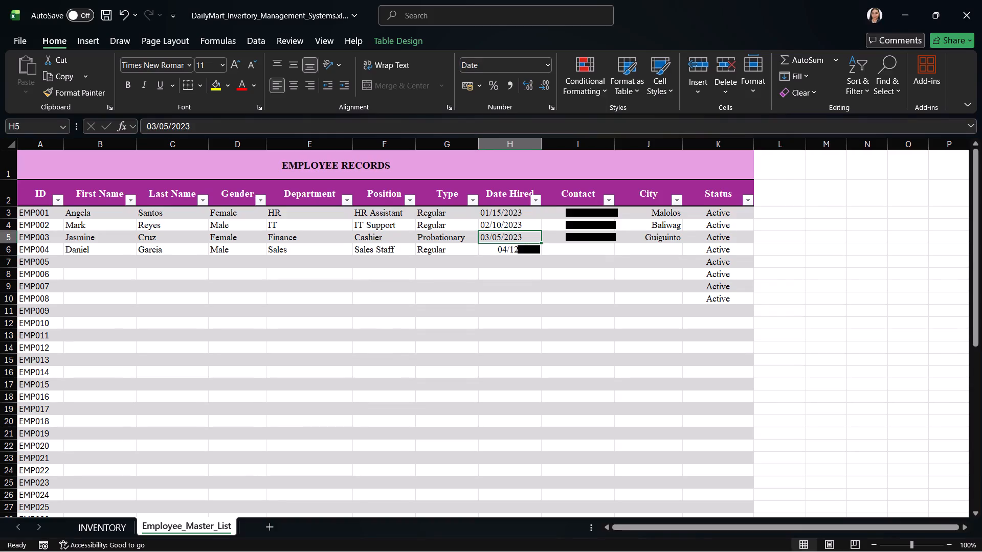
pyautogui.click(315, 85)
pyautogui.click(504, 228)
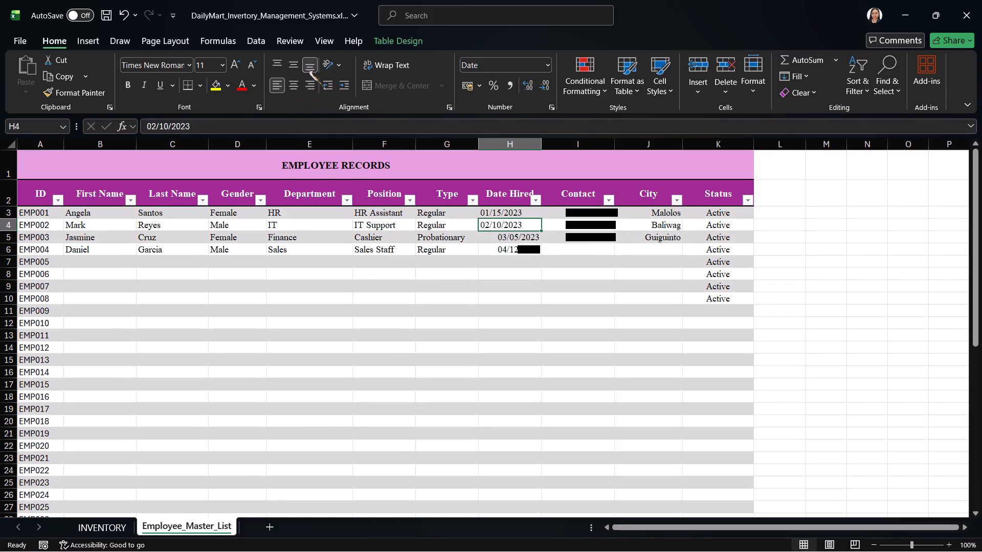
pyautogui.click(309, 81)
pyautogui.click(514, 211)
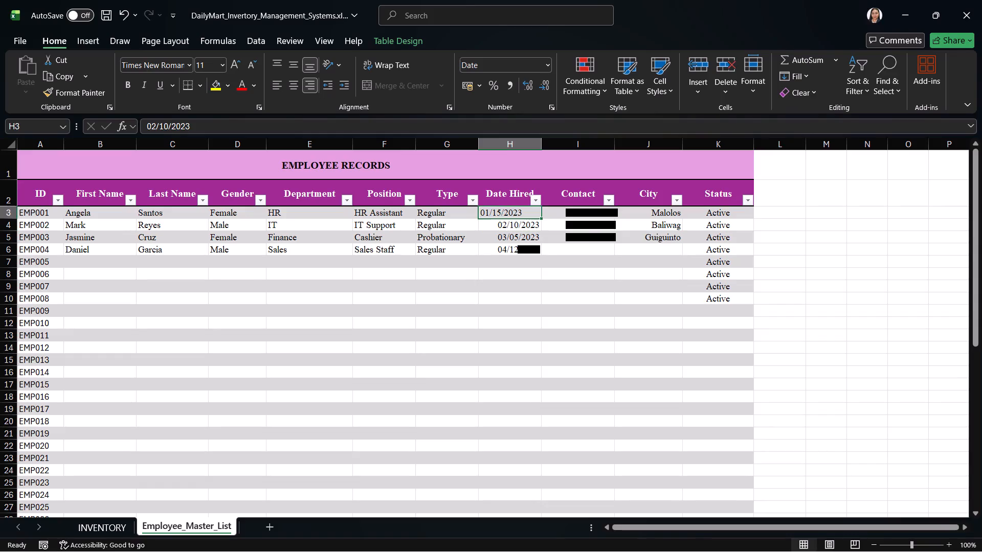
pyautogui.click(309, 85)
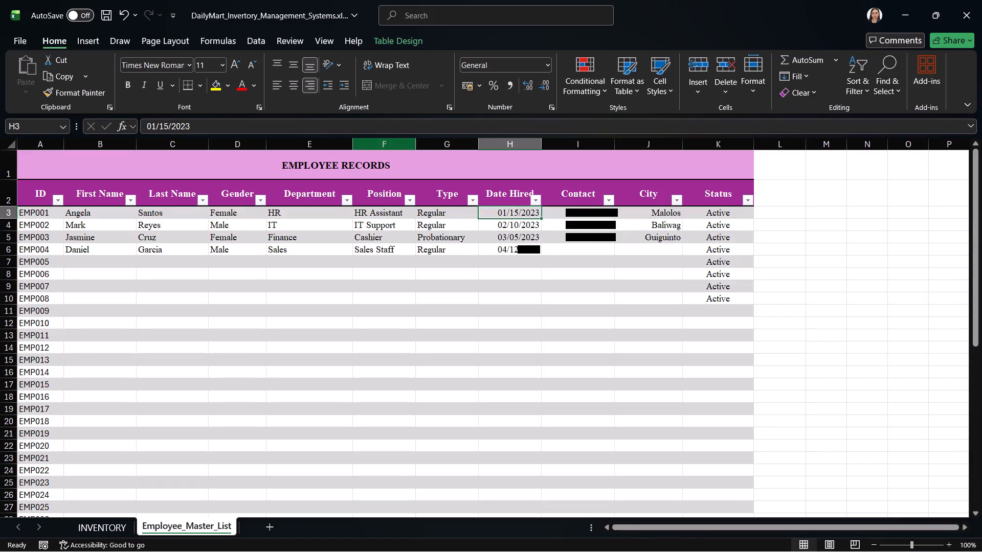
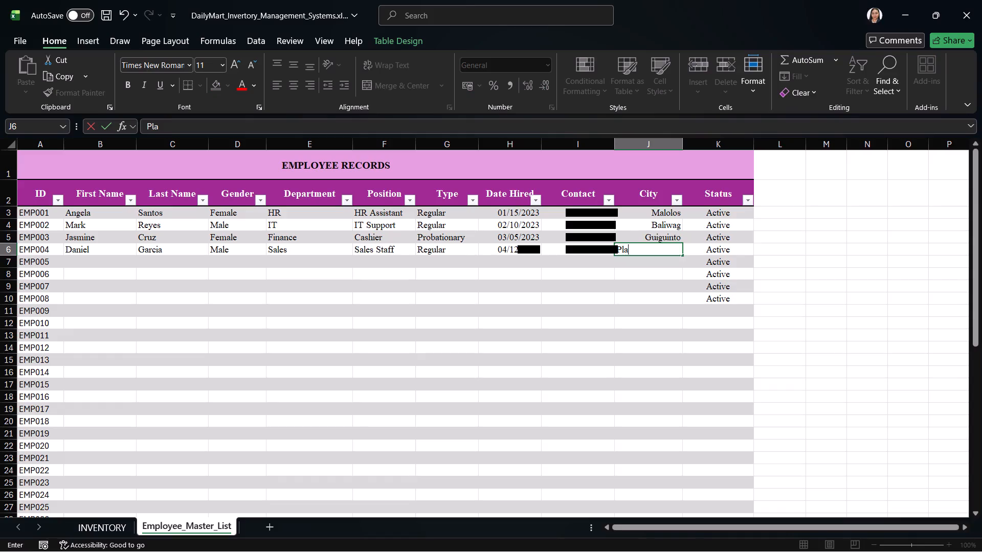
# Enter Plarider as EMP004's City.
pyautogui.write('ridel')
pyautogui.press('Down')
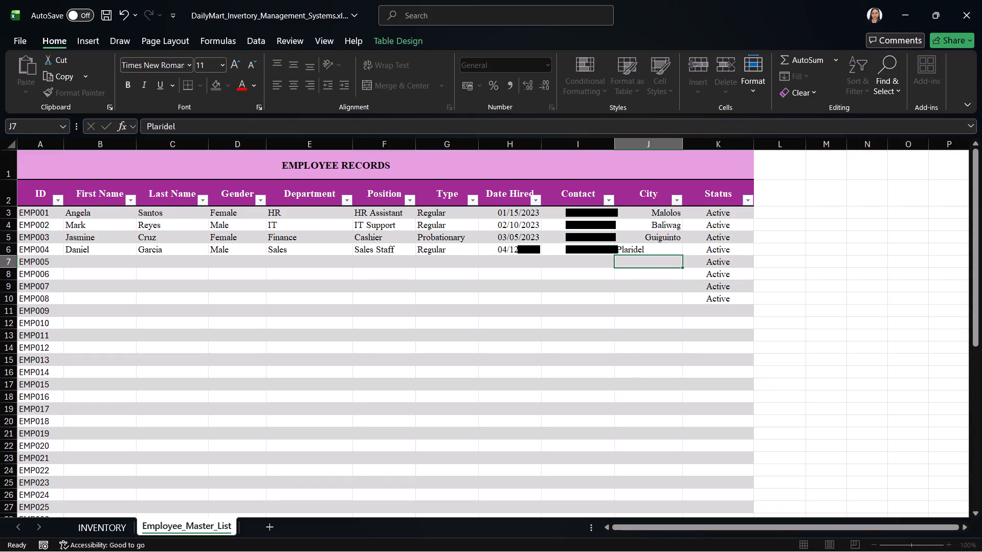
pyautogui.press('Up')
pyautogui.press('space')
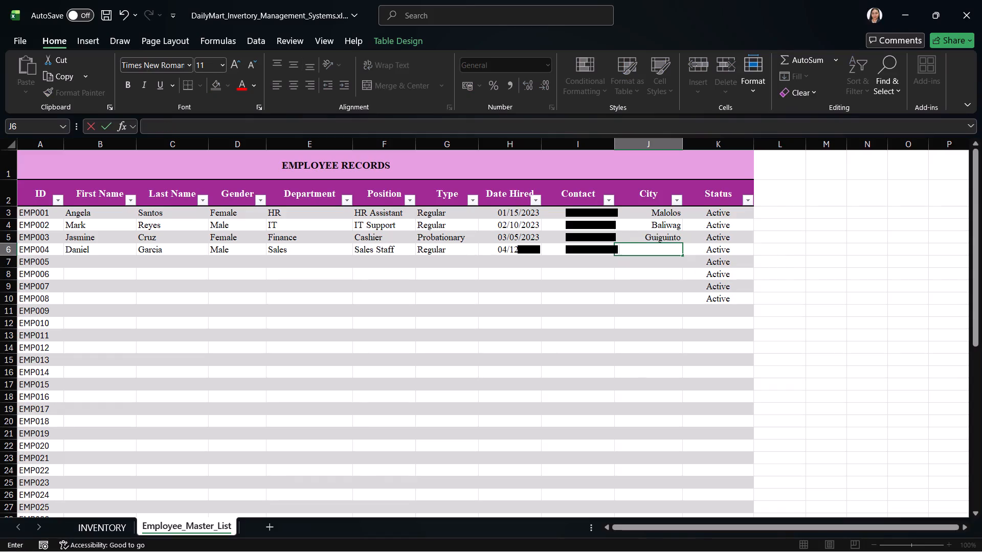
pyautogui.press('BackSpace')
pyautogui.press('Return')
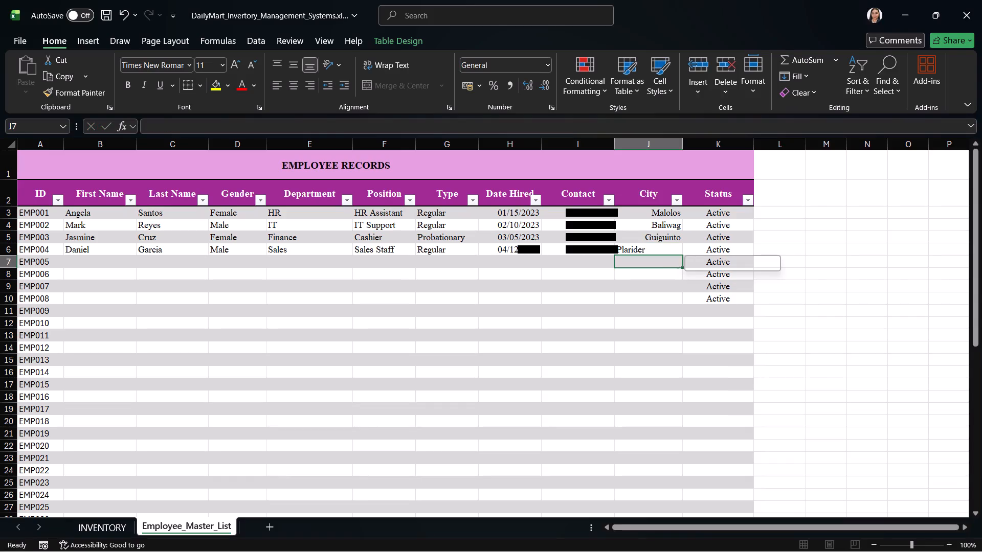
# Right-align EMP004's City entry and apply the same alignment to the empty City cells from EMP005 through EMP048.
pyautogui.click(641, 251)
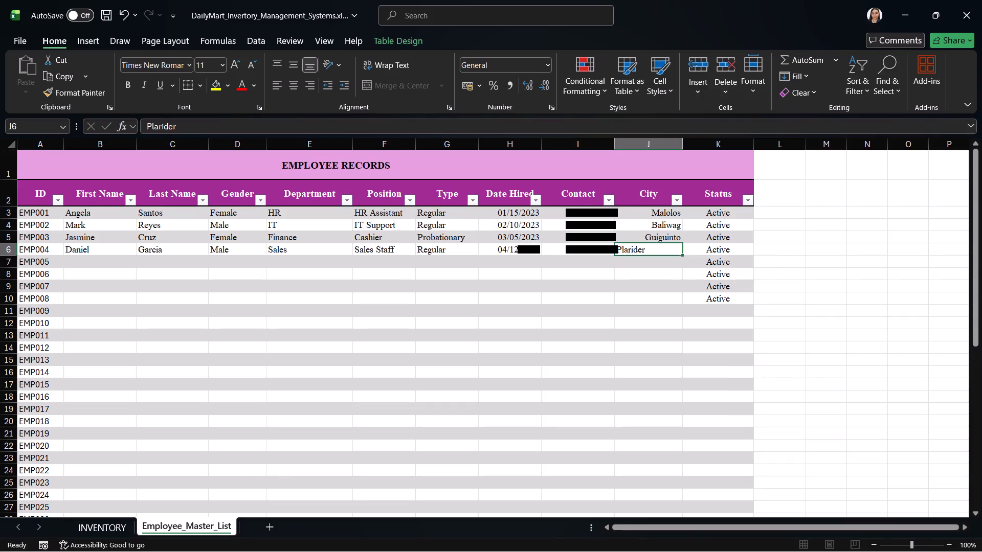
pyautogui.click(308, 80)
pyautogui.click(659, 271)
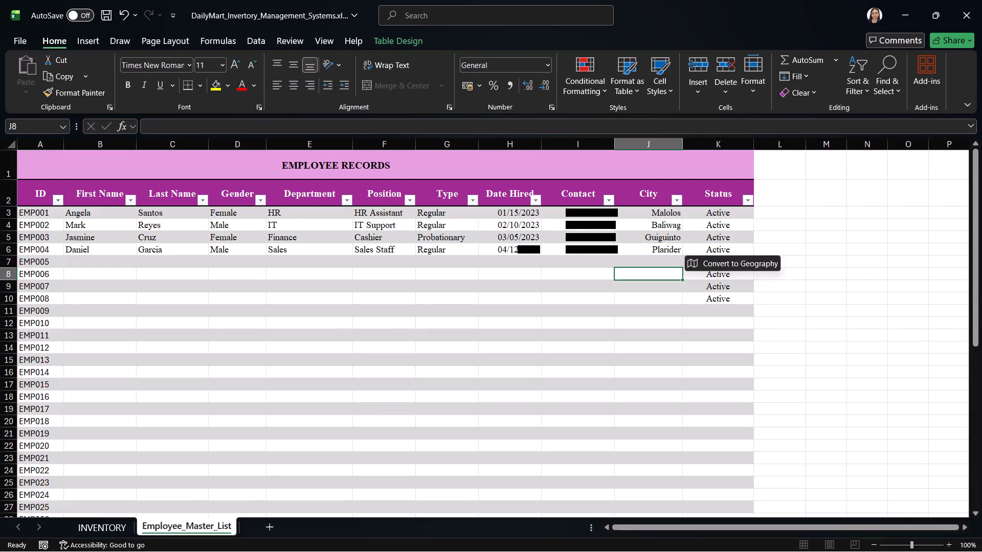
pyautogui.click(656, 263)
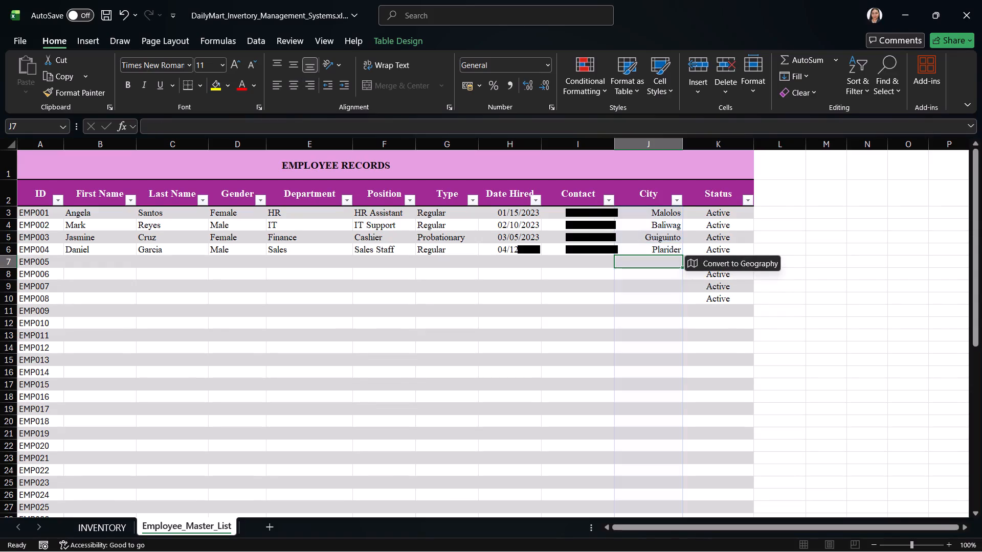
pyautogui.click(307, 89)
pyautogui.moveTo(684, 269); pyautogui.dragTo(658, 489)
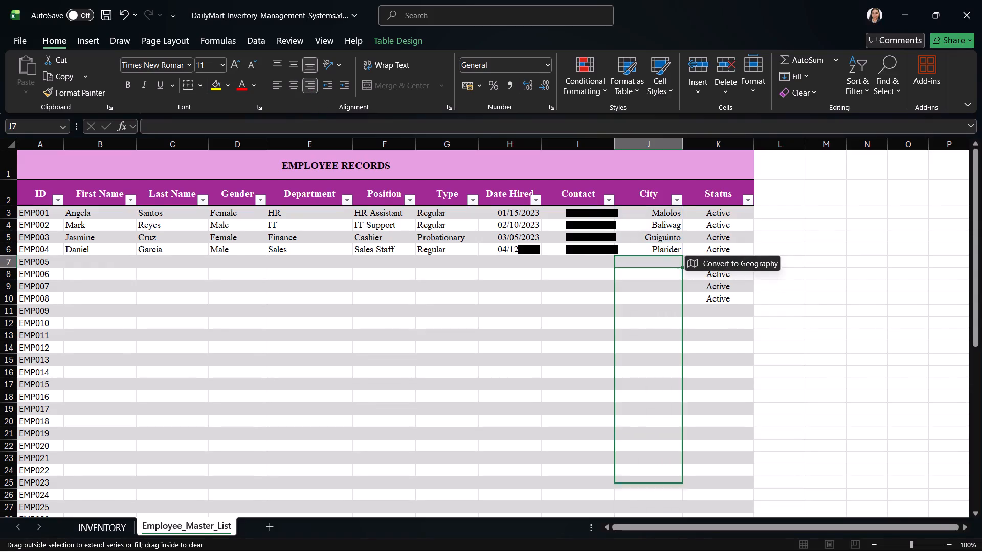
pyautogui.moveTo(658, 489); pyautogui.dragTo(655, 518)
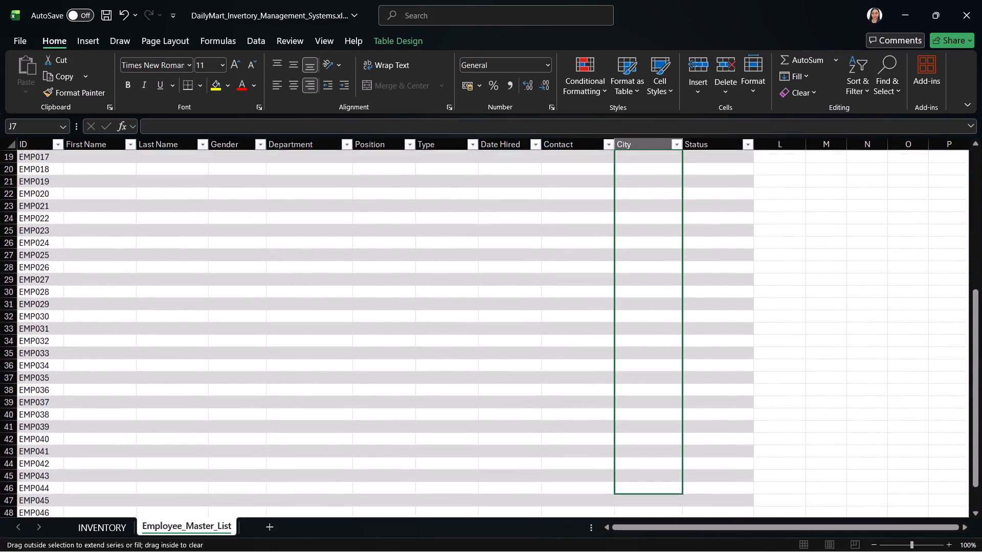
pyautogui.moveTo(655, 518); pyautogui.dragTo(650, 482)
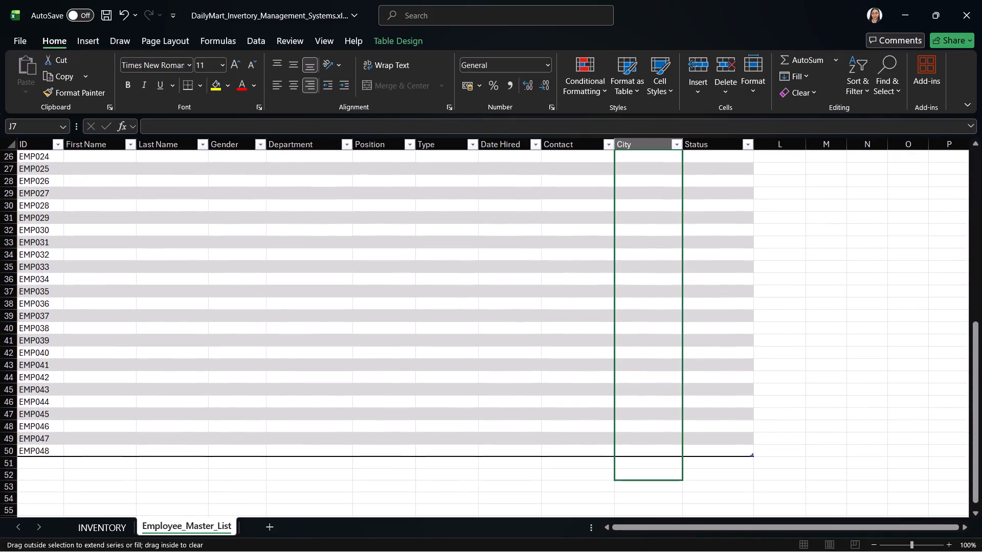
pyautogui.moveTo(650, 482); pyautogui.dragTo(652, 452)
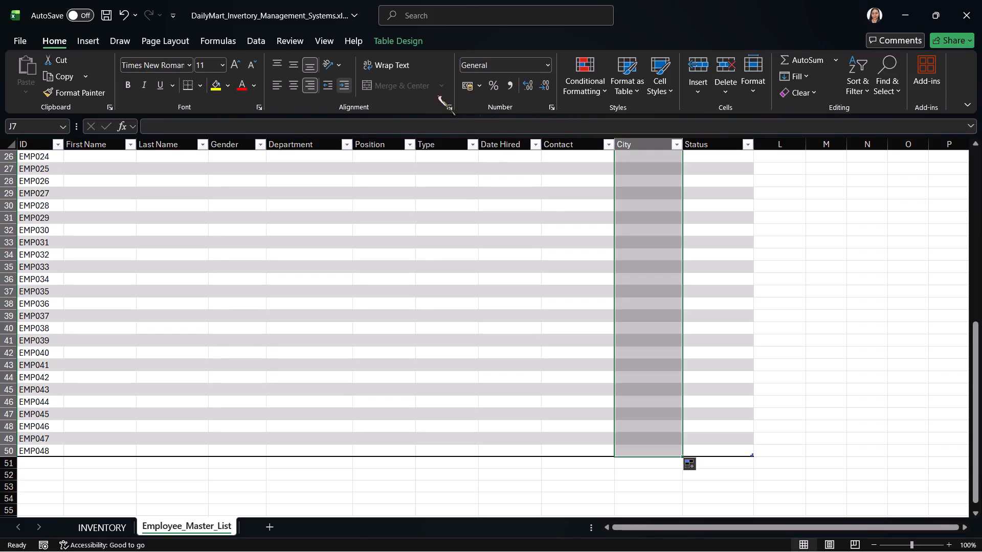
pyautogui.click(308, 88)
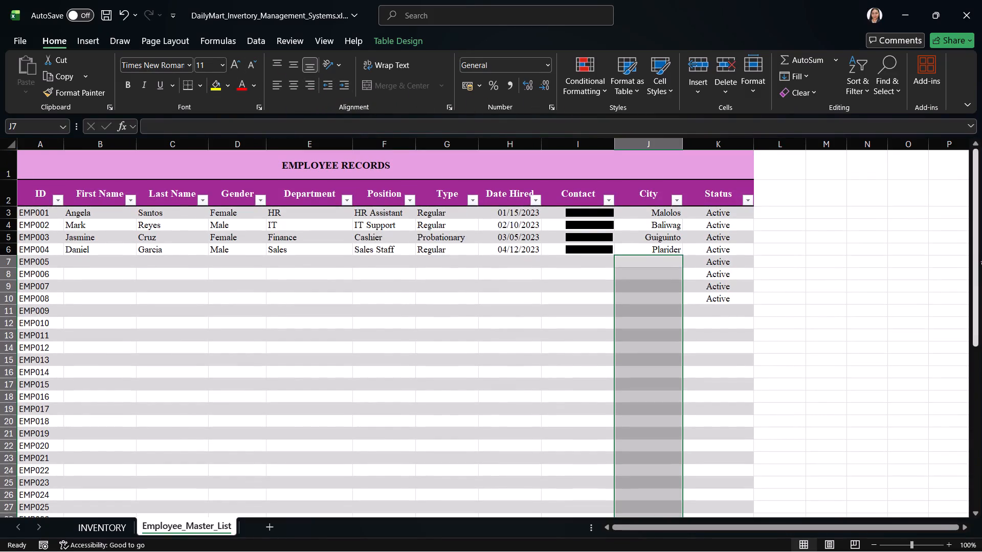
# Extend the employee table by two rows below EMP048, down to row 52.
pyautogui.moveTo(980, 261); pyautogui.dragTo(981, 513)
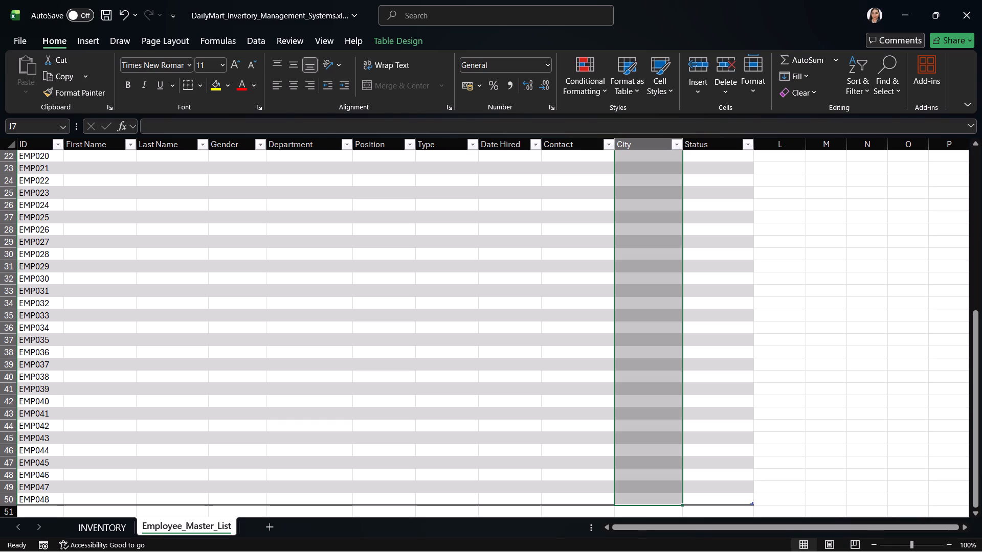
pyautogui.click(755, 504)
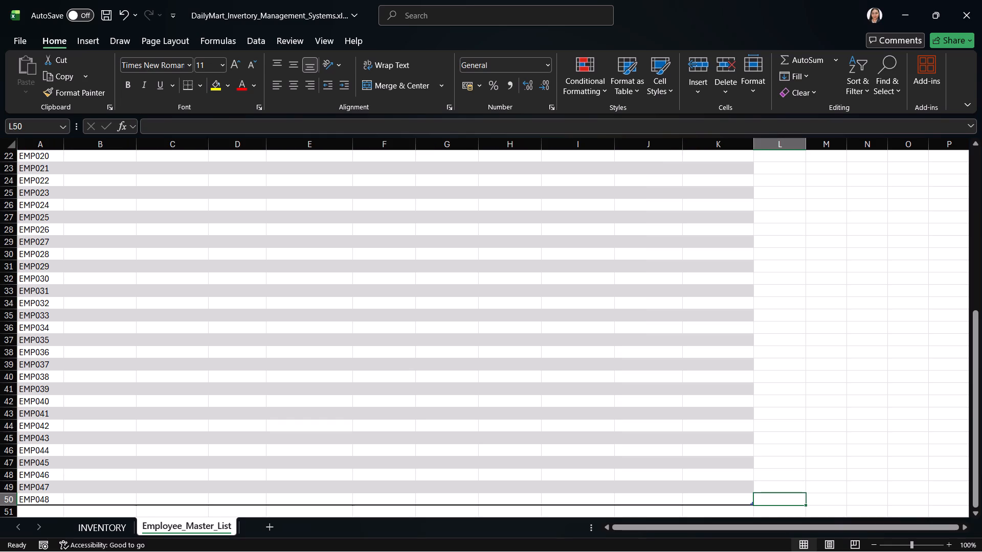
pyautogui.click(753, 505)
pyautogui.moveTo(751, 503); pyautogui.dragTo(751, 521)
pyautogui.moveTo(751, 521); pyautogui.dragTo(668, 440)
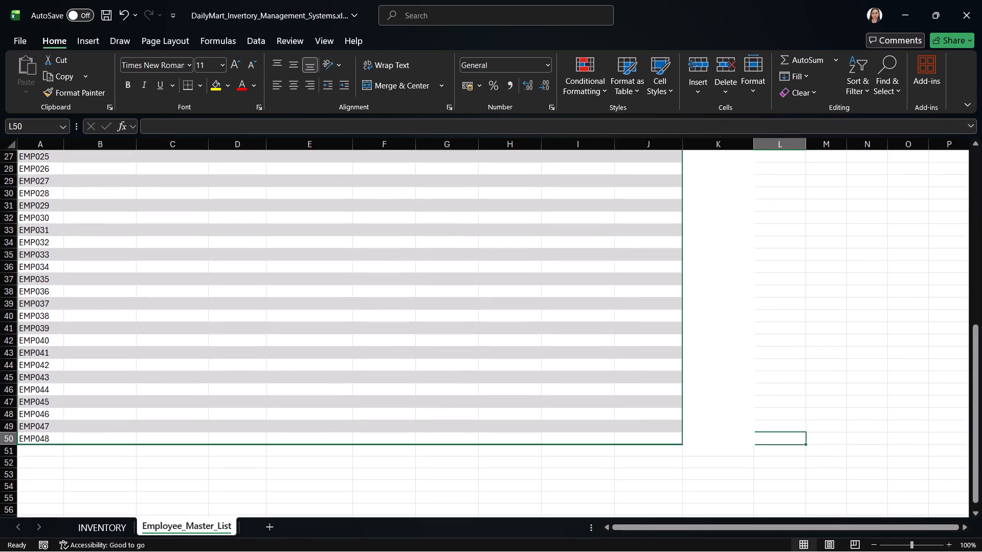
pyautogui.moveTo(668, 440); pyautogui.dragTo(689, 467)
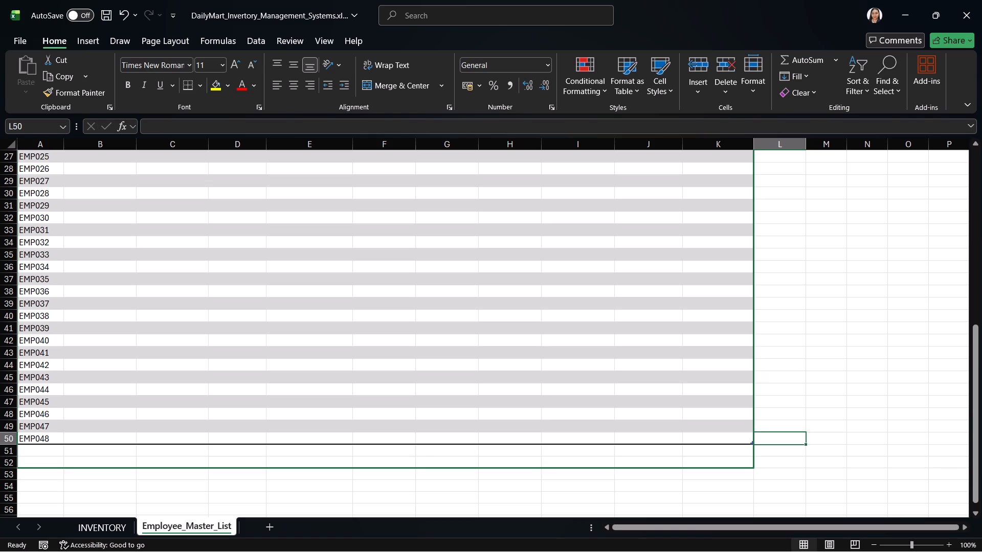
pyautogui.moveTo(689, 467); pyautogui.dragTo(689, 468)
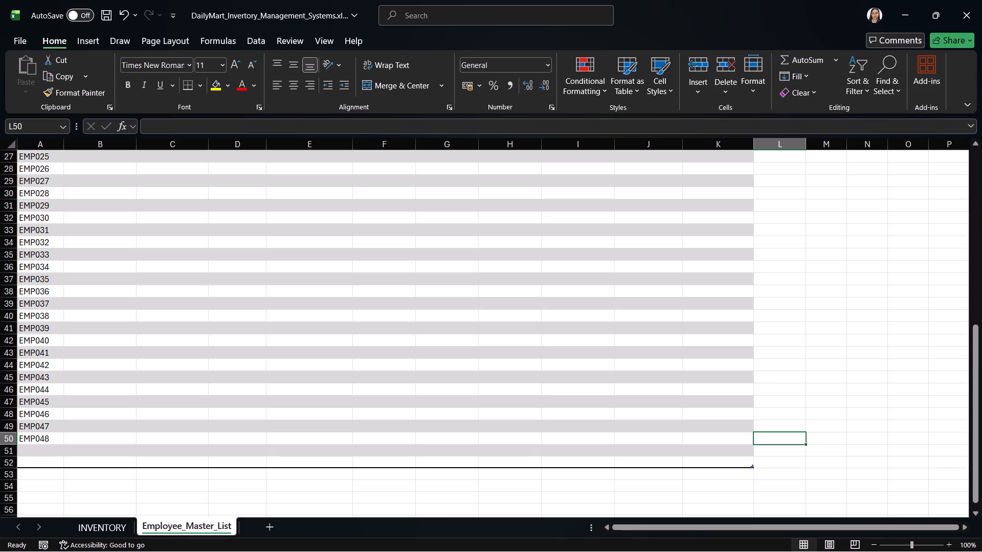
# Continue the ID series below EMP048 with EMP049 and EMP050 in the two new table rows.
pyautogui.click(52, 443)
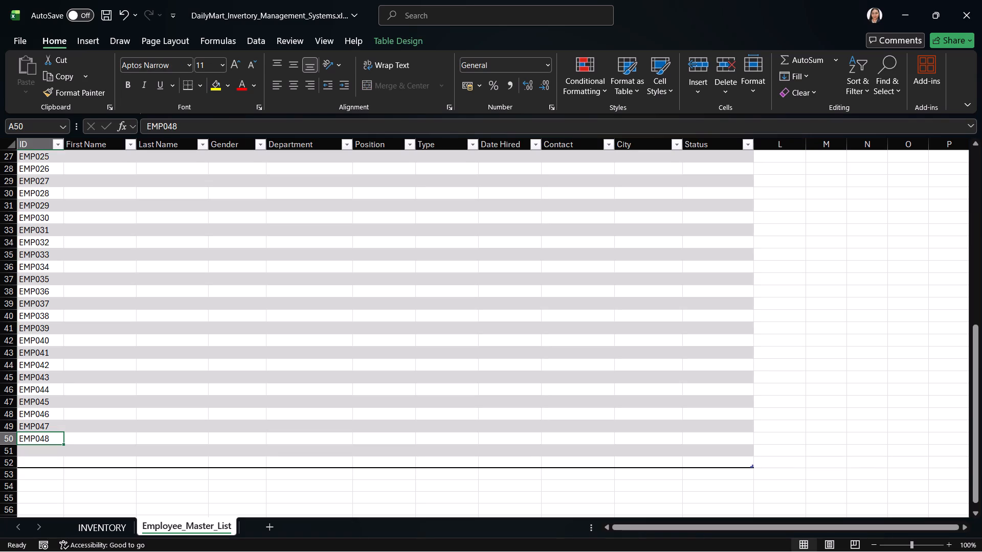
pyautogui.moveTo(63, 443); pyautogui.dragTo(56, 470)
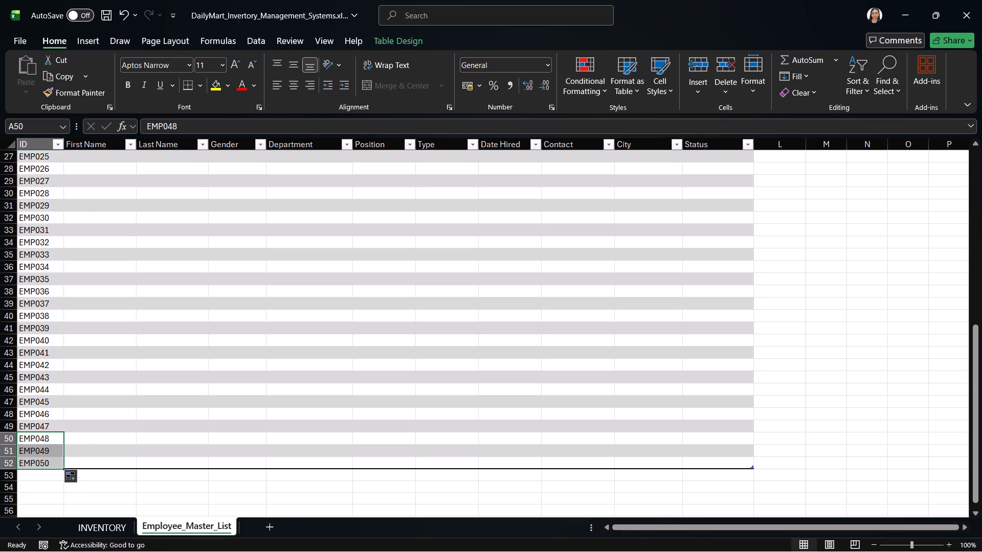
pyautogui.click(154, 495)
# Enter EMP005's first and last name and set Gender to Female.
pyautogui.moveTo(976, 367); pyautogui.dragTo(981, 284)
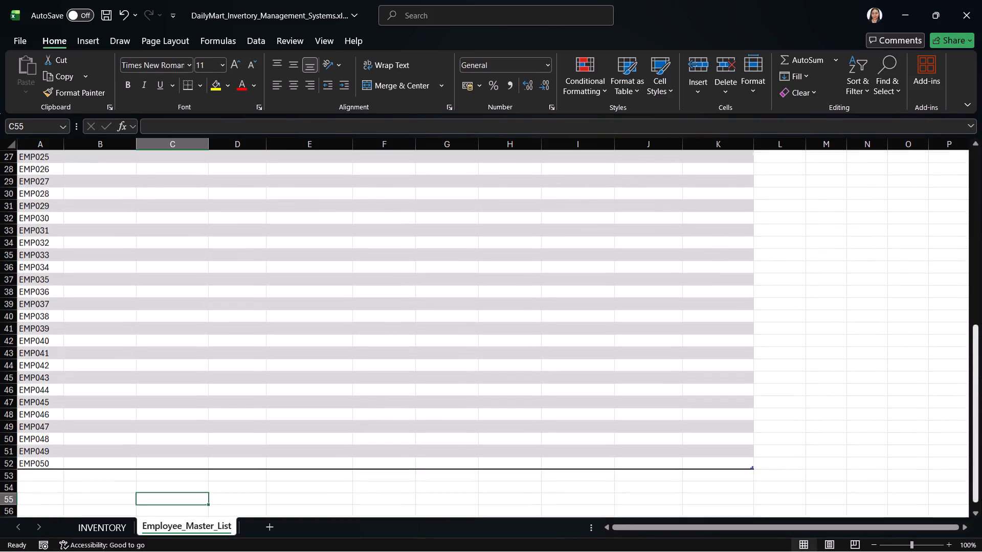
pyautogui.moveTo(981, 284); pyautogui.dragTo(978, 172)
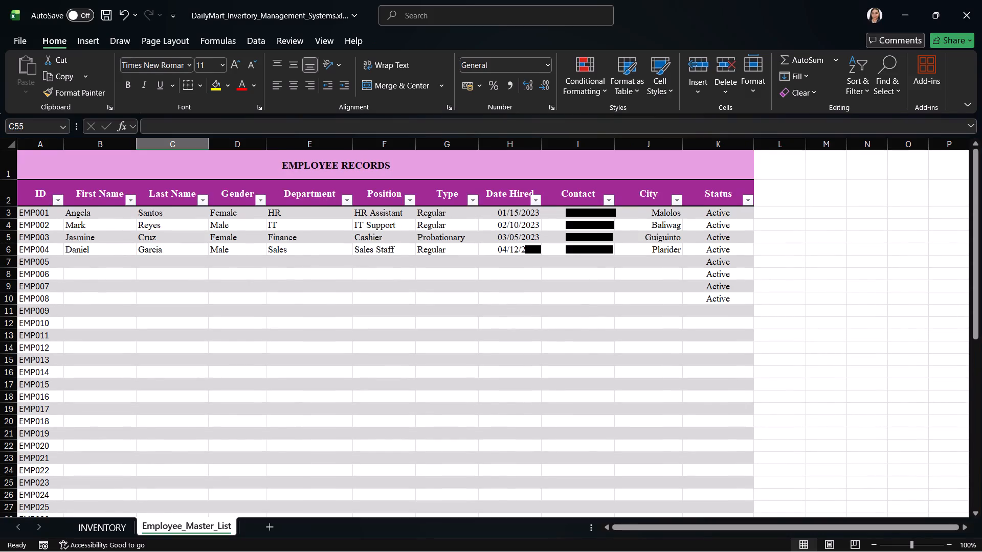
pyautogui.click(100, 267)
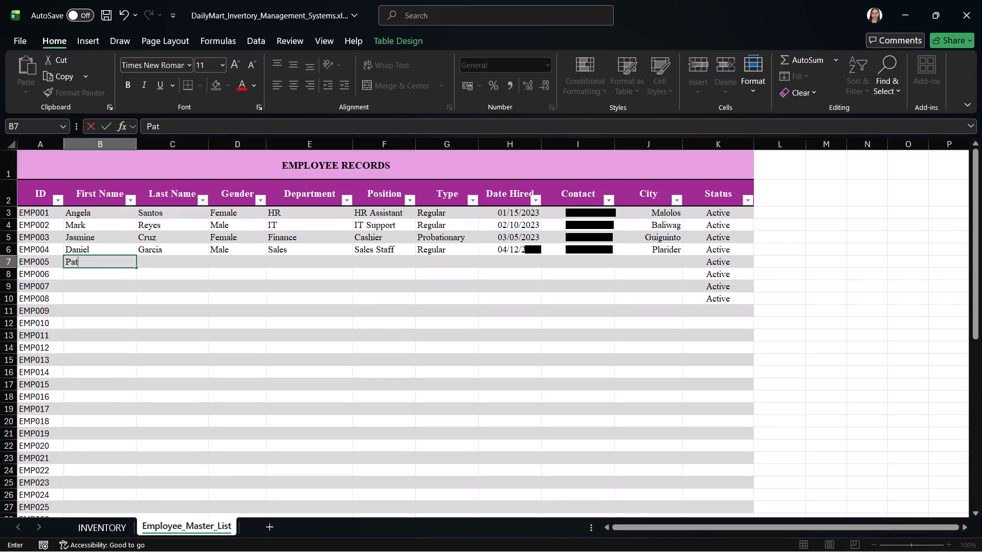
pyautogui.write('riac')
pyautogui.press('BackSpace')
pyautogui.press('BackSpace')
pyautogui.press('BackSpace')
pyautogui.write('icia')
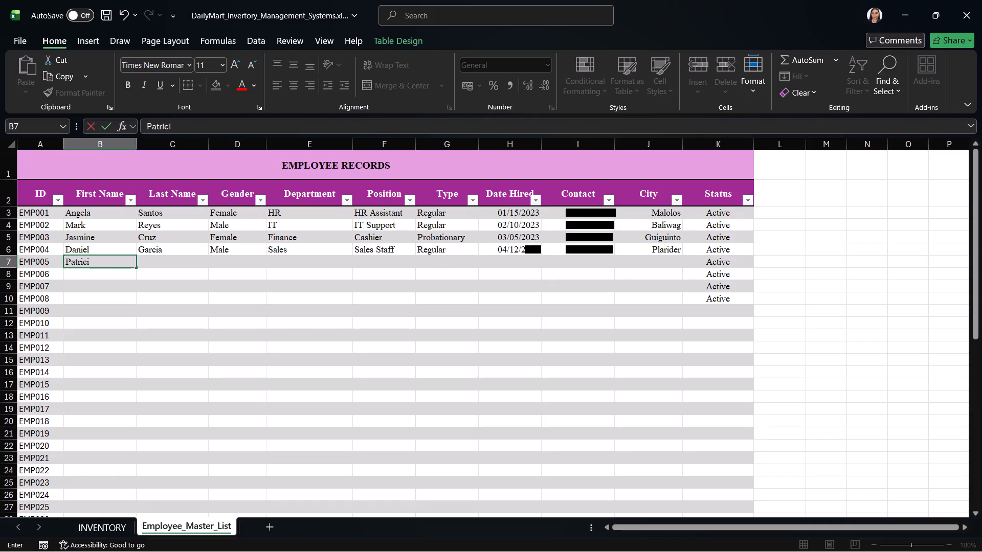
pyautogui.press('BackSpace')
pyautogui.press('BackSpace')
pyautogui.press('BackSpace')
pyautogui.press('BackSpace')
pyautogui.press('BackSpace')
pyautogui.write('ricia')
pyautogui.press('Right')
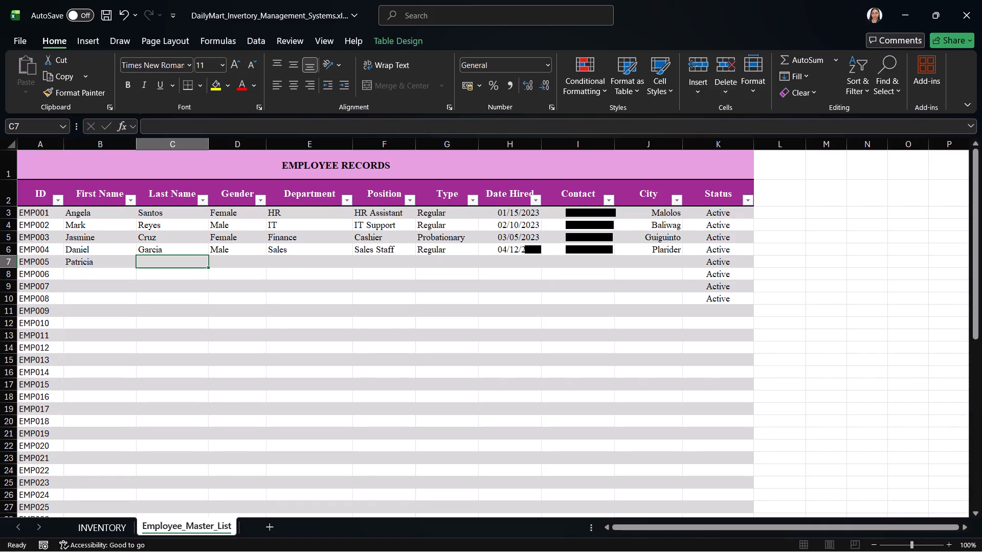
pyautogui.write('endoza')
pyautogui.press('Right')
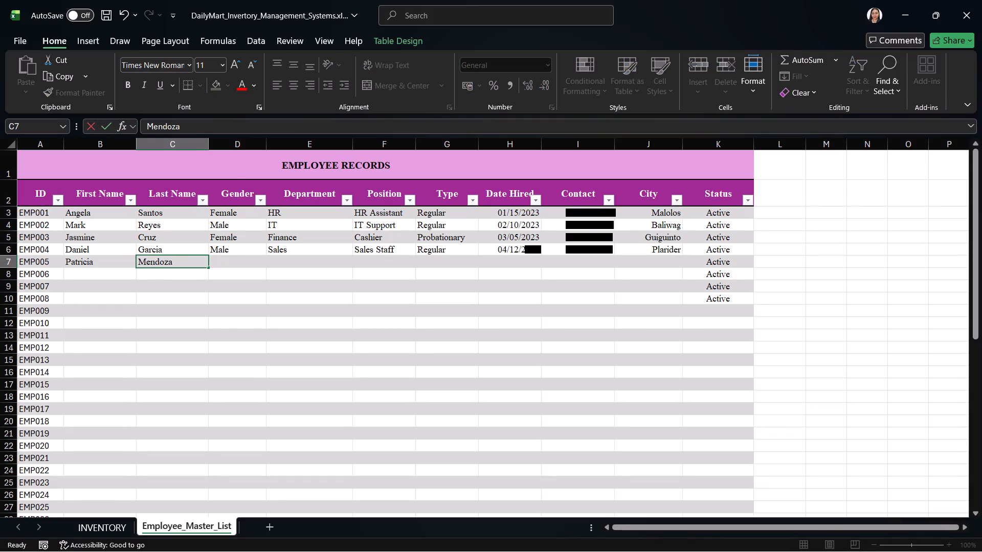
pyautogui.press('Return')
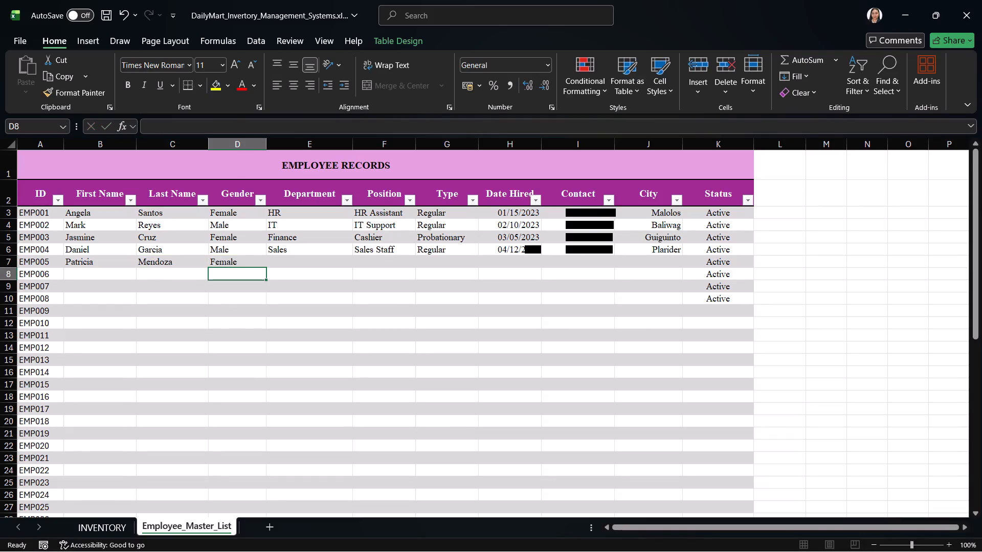
# Fill in EMP005's Department as Admin and Position as Office Clerk.
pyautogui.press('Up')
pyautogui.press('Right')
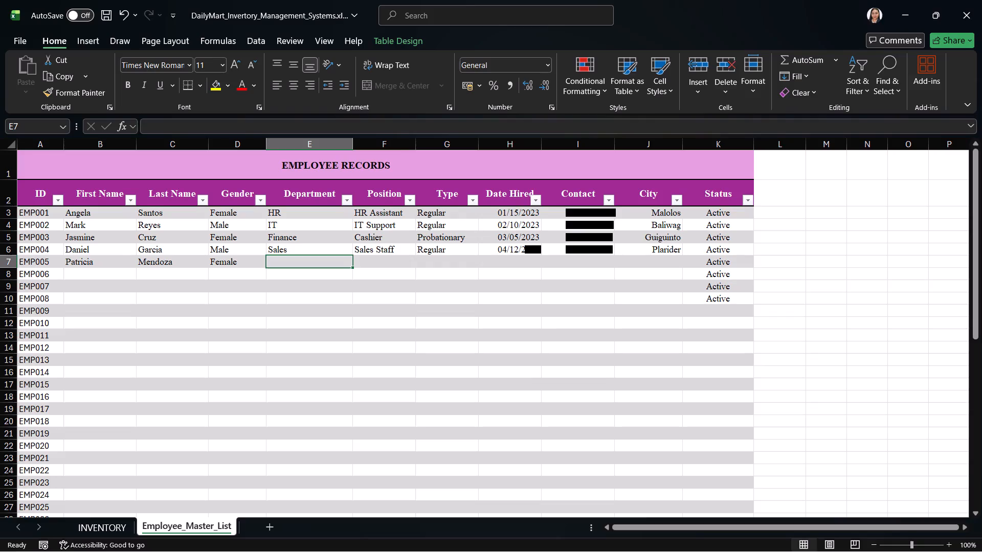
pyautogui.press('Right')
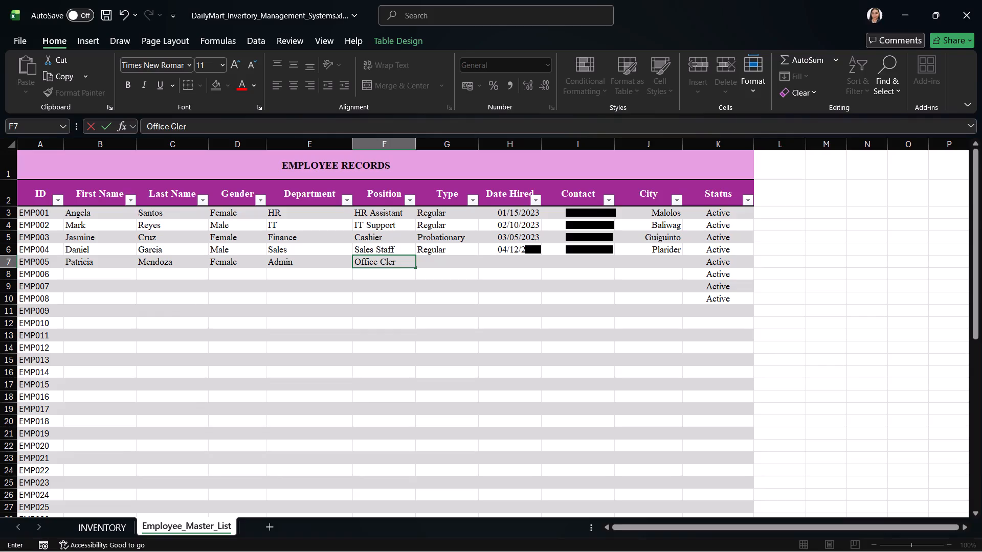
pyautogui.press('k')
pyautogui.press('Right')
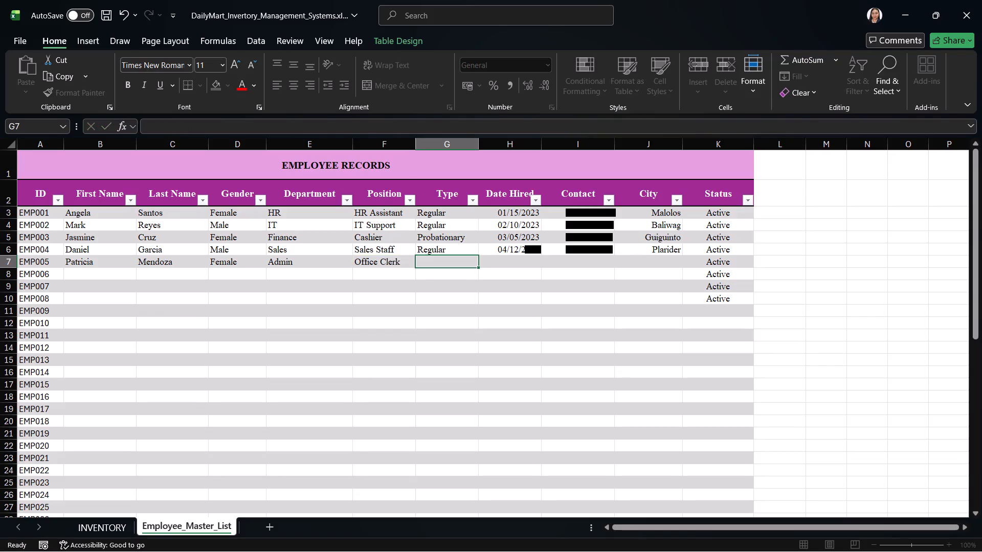
# Set EMP005's employment Type to Regular.
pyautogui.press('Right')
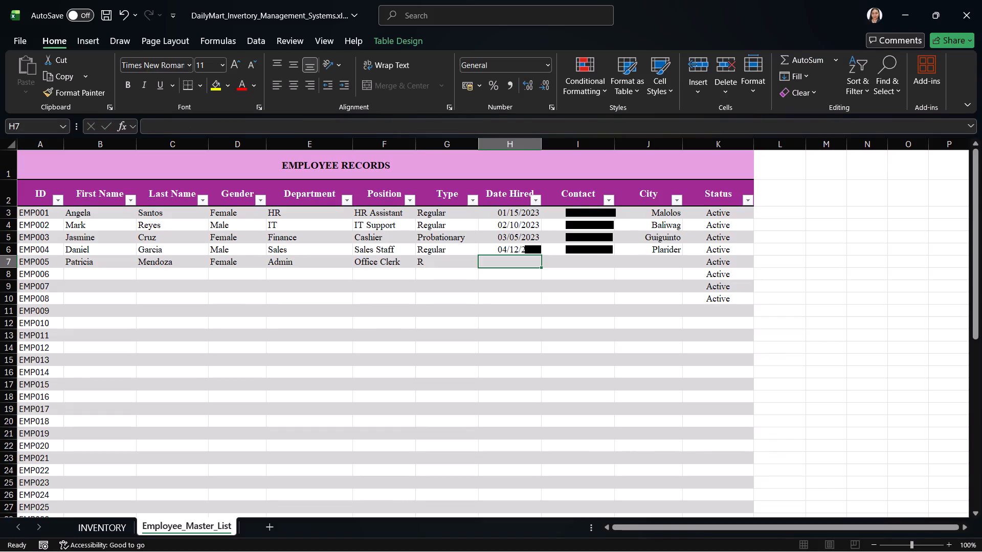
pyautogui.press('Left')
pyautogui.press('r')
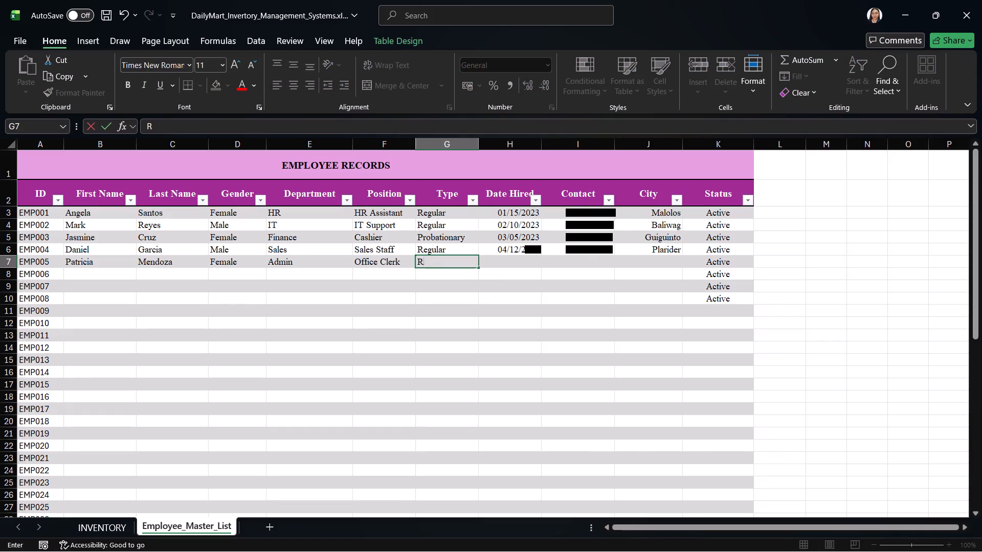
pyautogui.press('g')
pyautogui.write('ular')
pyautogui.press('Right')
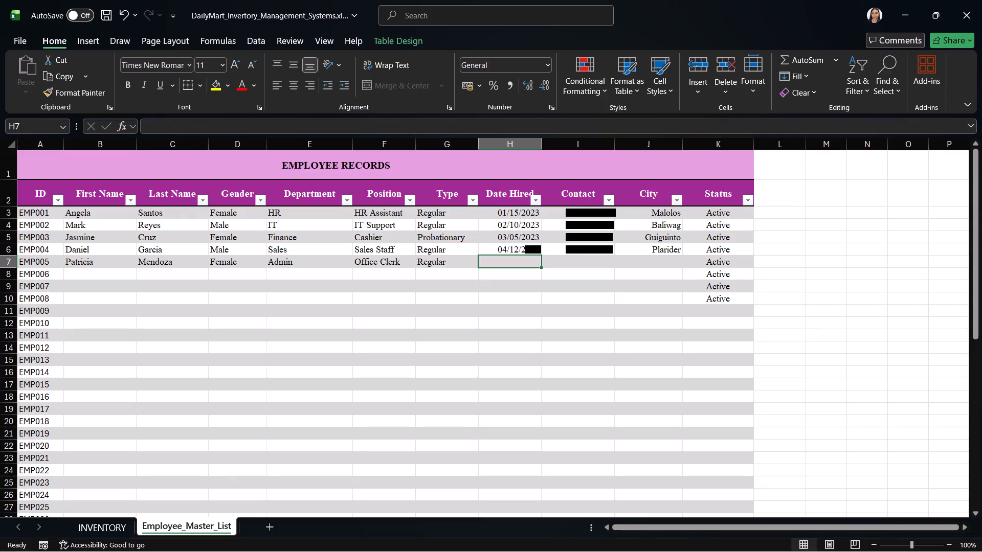
# Enter 04/12/2023 as EMP005's Date Hired.
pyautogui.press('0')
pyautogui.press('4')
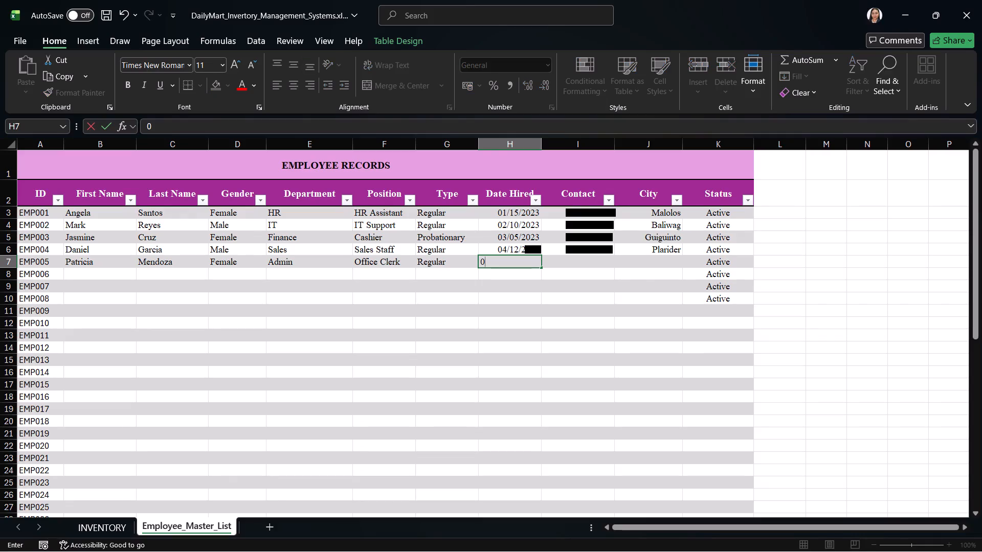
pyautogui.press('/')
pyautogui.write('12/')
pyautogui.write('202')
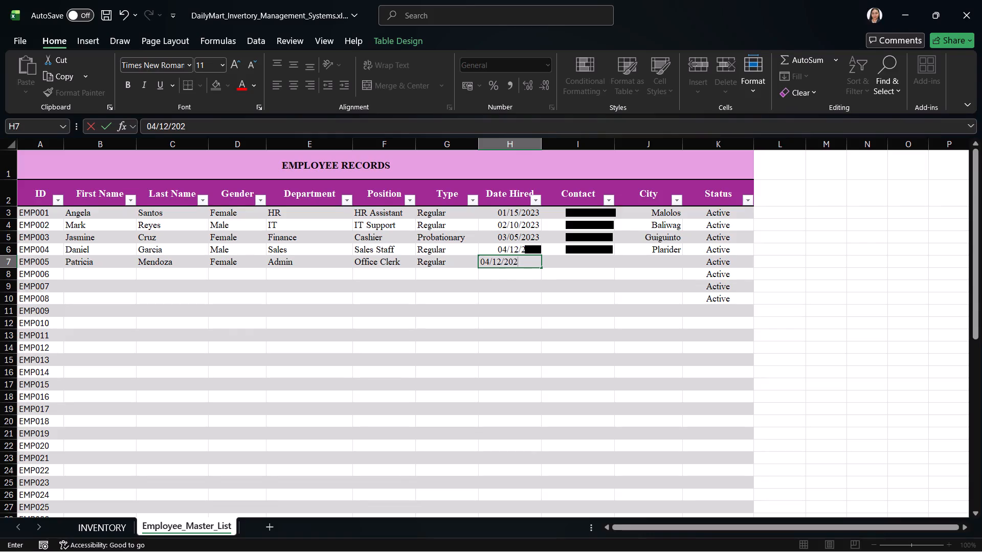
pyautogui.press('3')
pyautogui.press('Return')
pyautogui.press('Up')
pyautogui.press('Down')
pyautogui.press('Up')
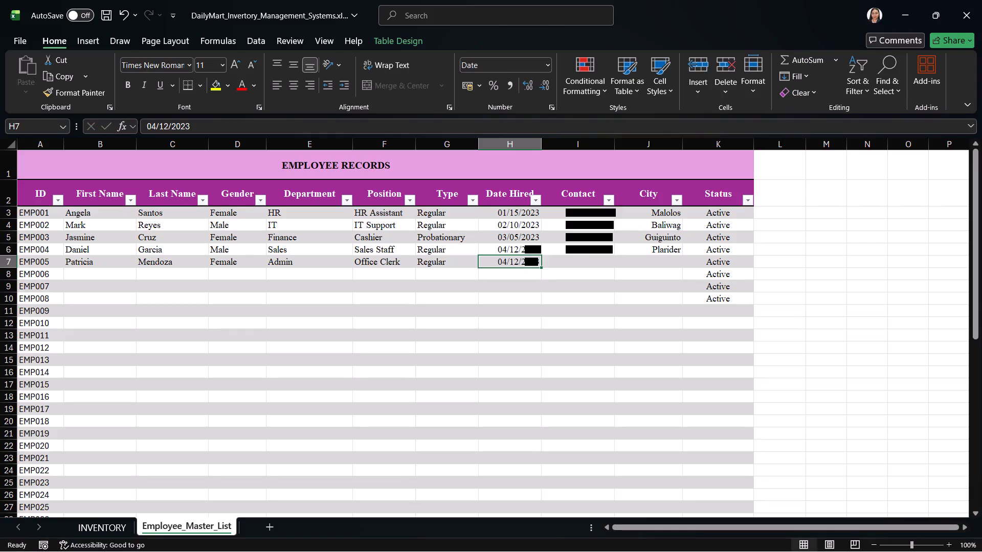
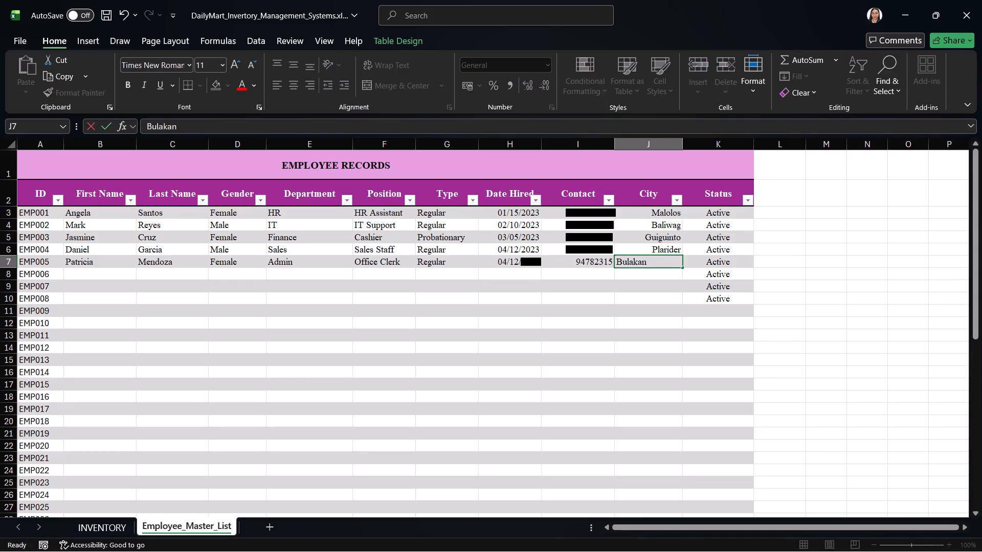
# Commit Bulakan as EMP005's City and right-align it to match the City entries above.
pyautogui.press('Up')
pyautogui.press('Return')
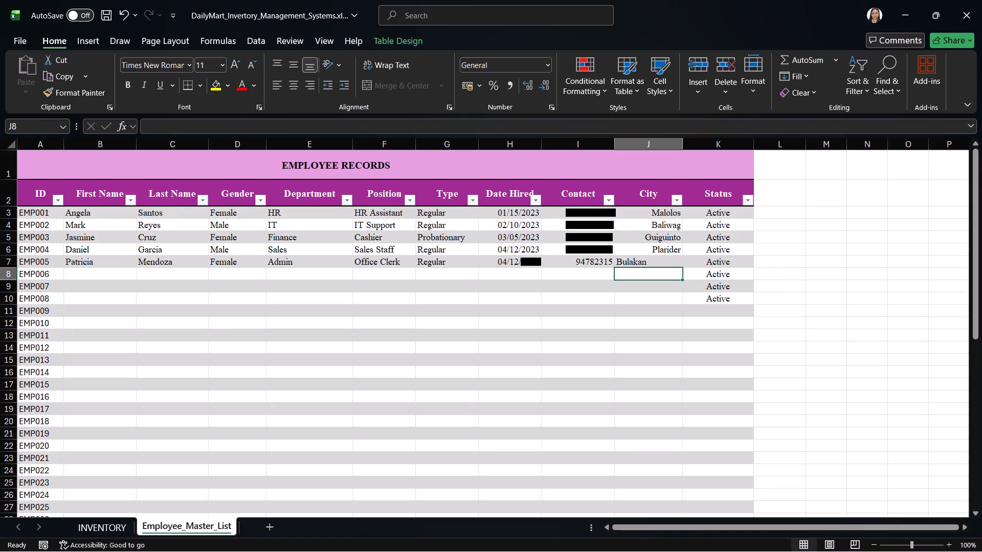
pyautogui.press('Up')
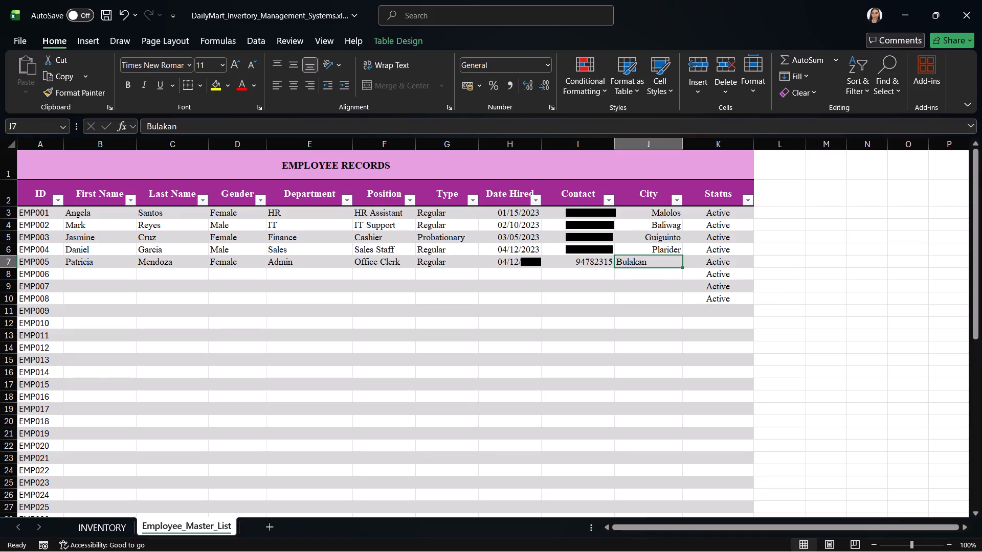
pyautogui.click(668, 266)
pyautogui.click(663, 262)
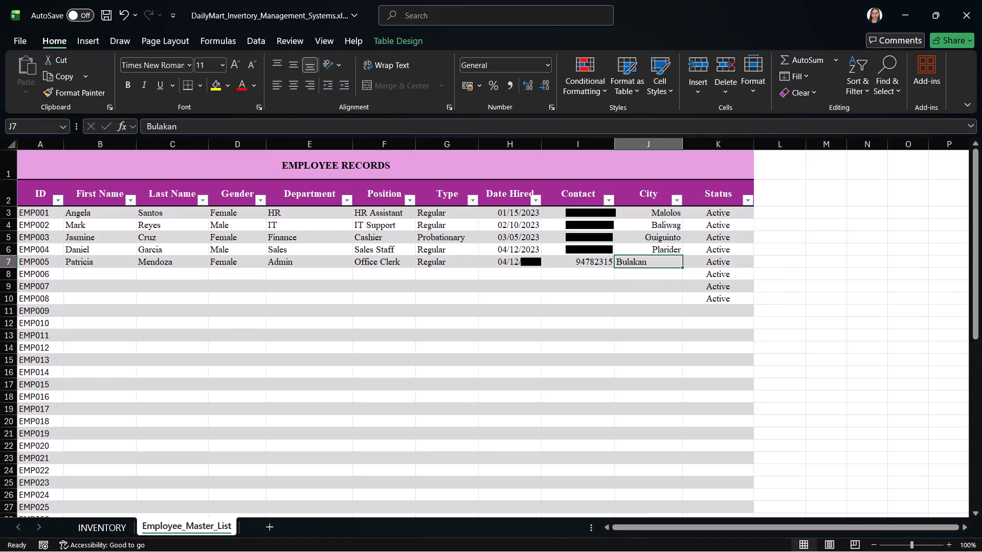
pyautogui.doubleClick(663, 262)
pyautogui.press('Return')
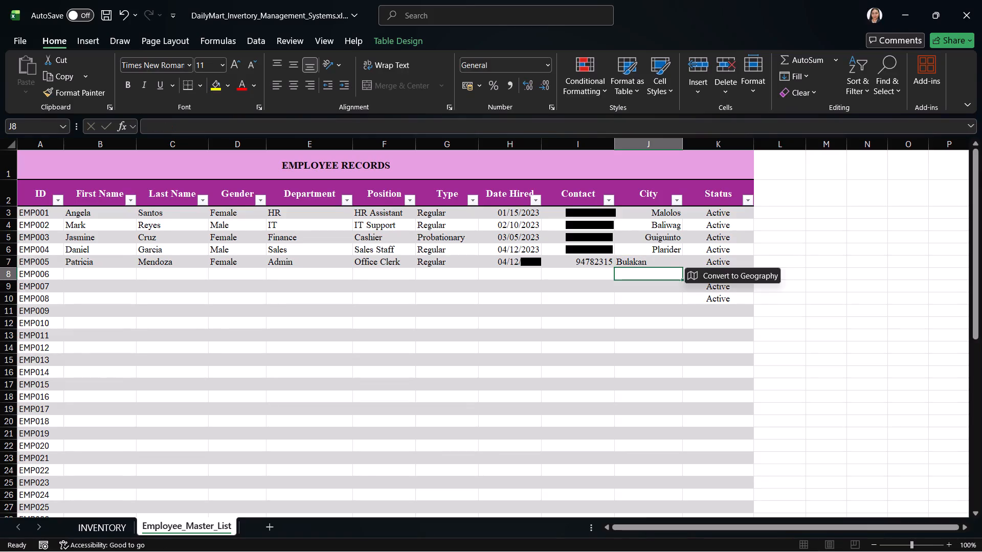
pyautogui.press('Up')
pyautogui.press('Up')
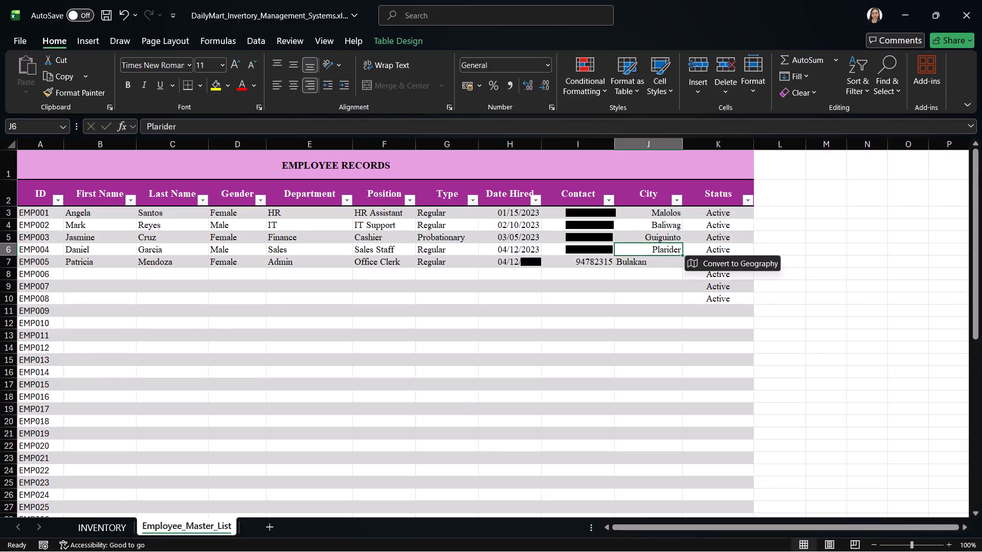
pyautogui.press('Down')
pyautogui.click(663, 262)
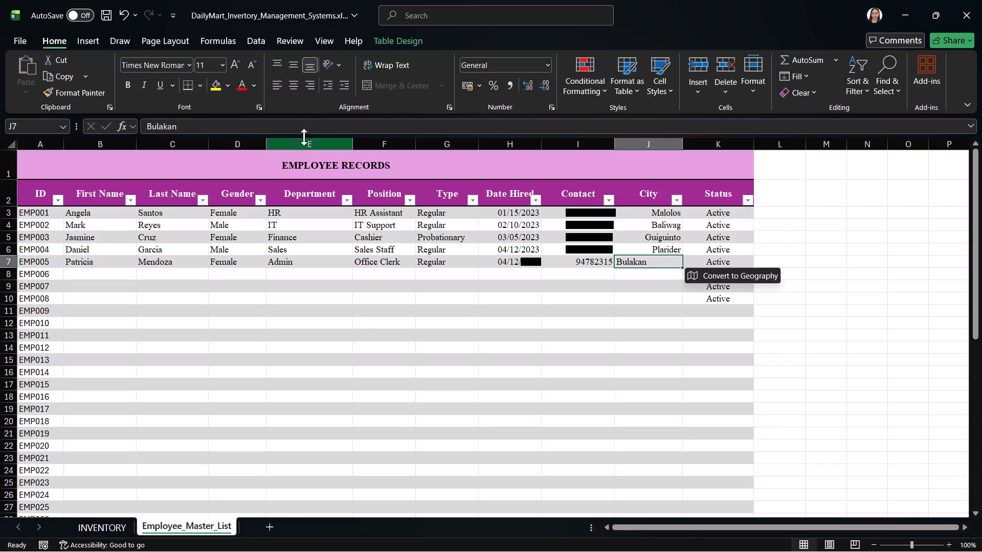
pyautogui.click(309, 76)
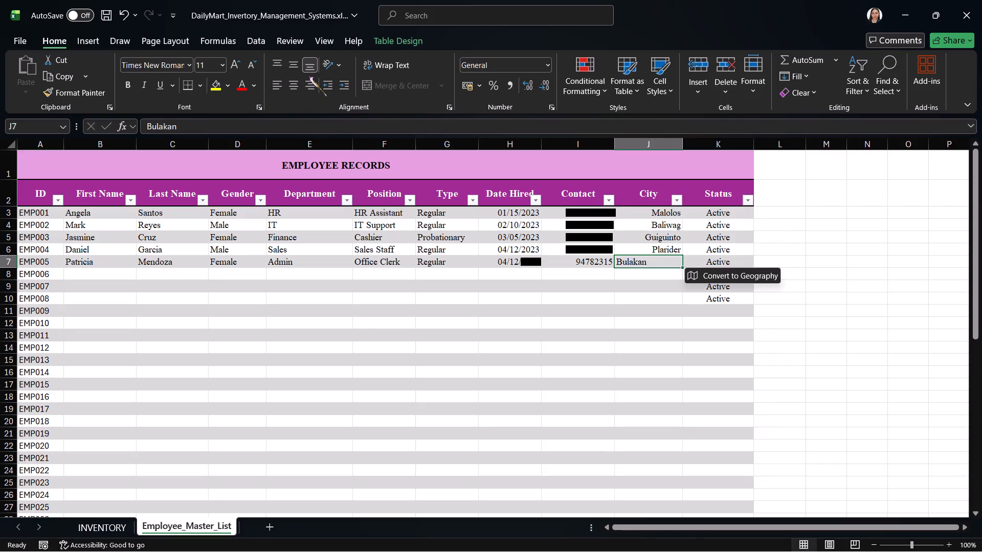
pyautogui.click(312, 85)
# Fill EMP005's City value, Bulakan, down through the EMP008 row.
pyautogui.moveTo(682, 268); pyautogui.dragTo(683, 310)
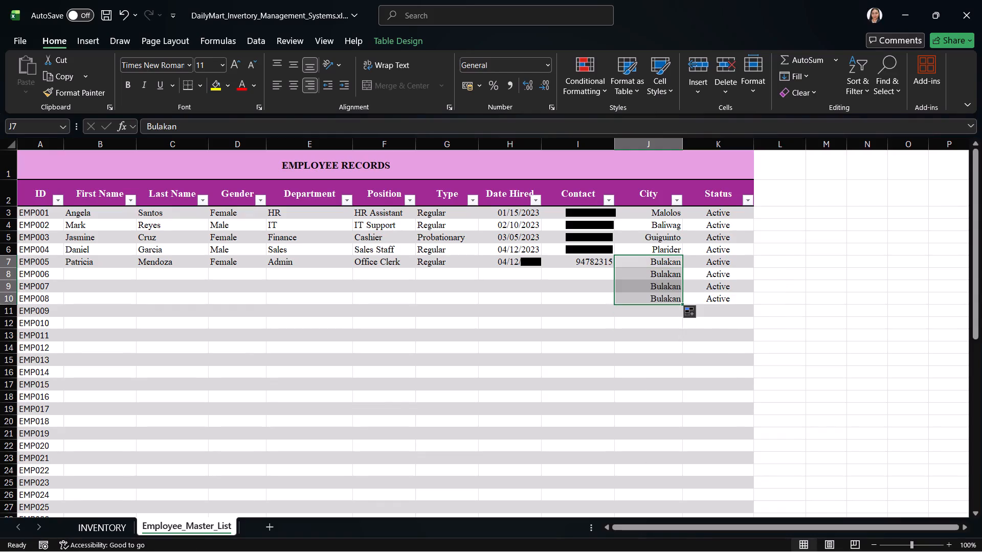
# Enter EMP006's first name and last name in their respective columns.
pyautogui.click(118, 282)
pyautogui.click(117, 277)
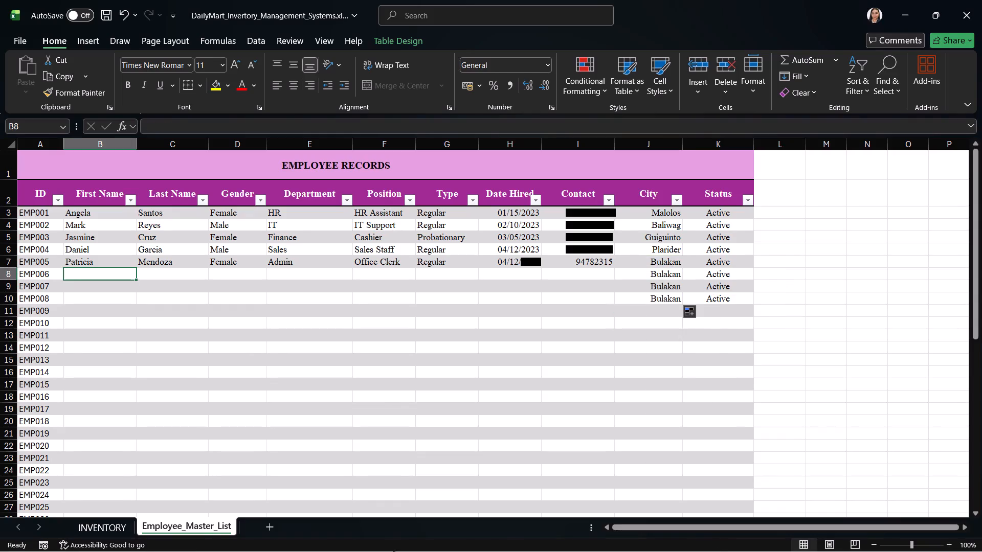
pyautogui.scroll(-1, 393, 551)
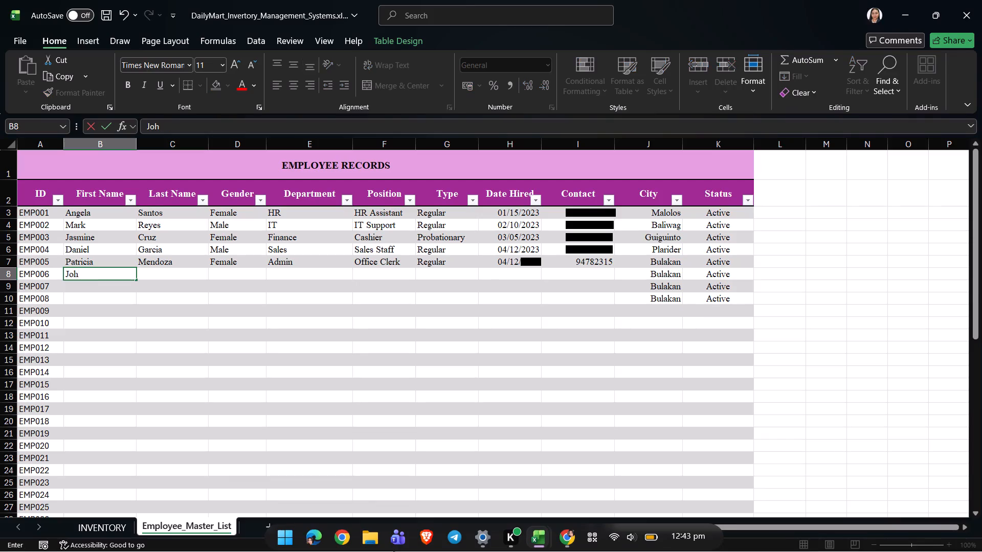
pyautogui.press('Return')
pyautogui.press('Right')
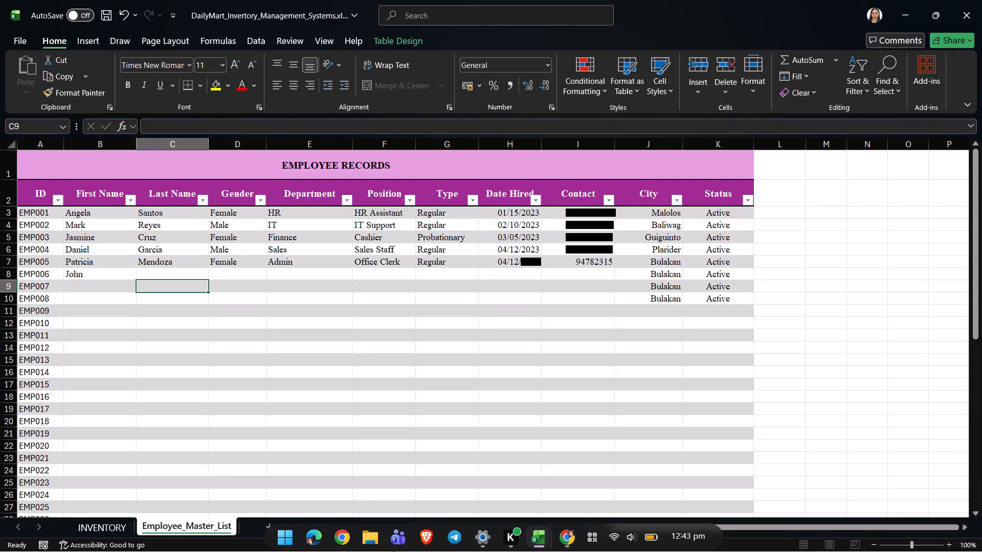
pyautogui.press('Up')
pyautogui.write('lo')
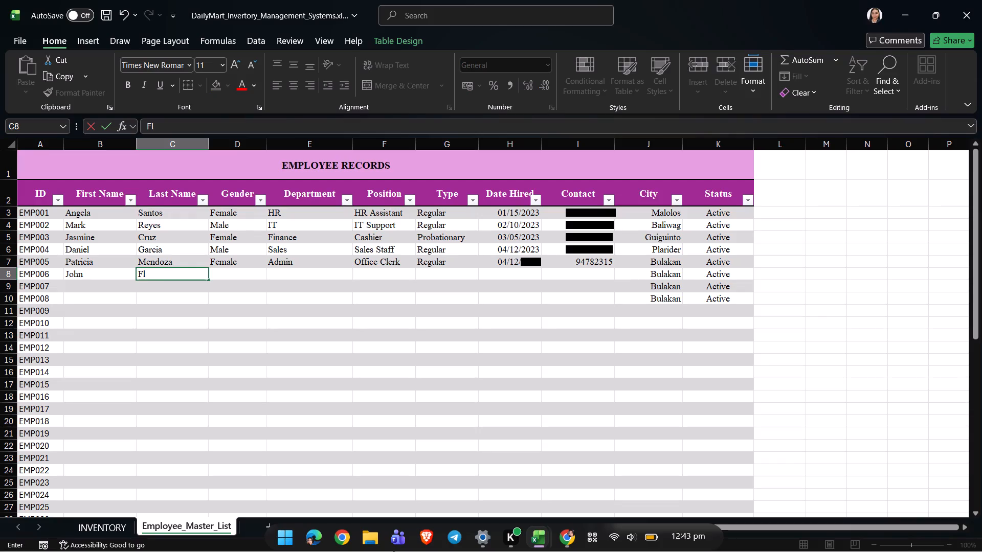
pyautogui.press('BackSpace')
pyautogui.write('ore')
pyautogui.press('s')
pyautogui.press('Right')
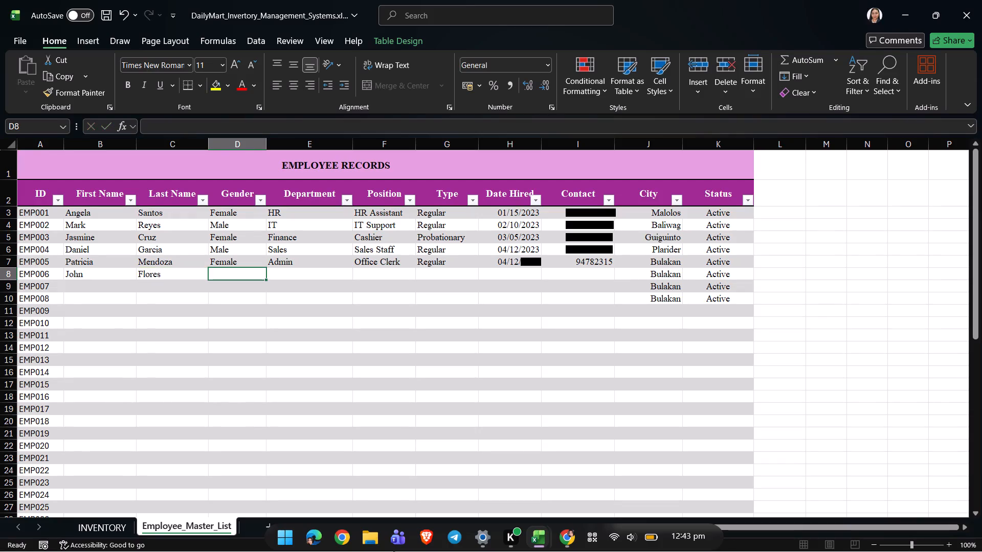
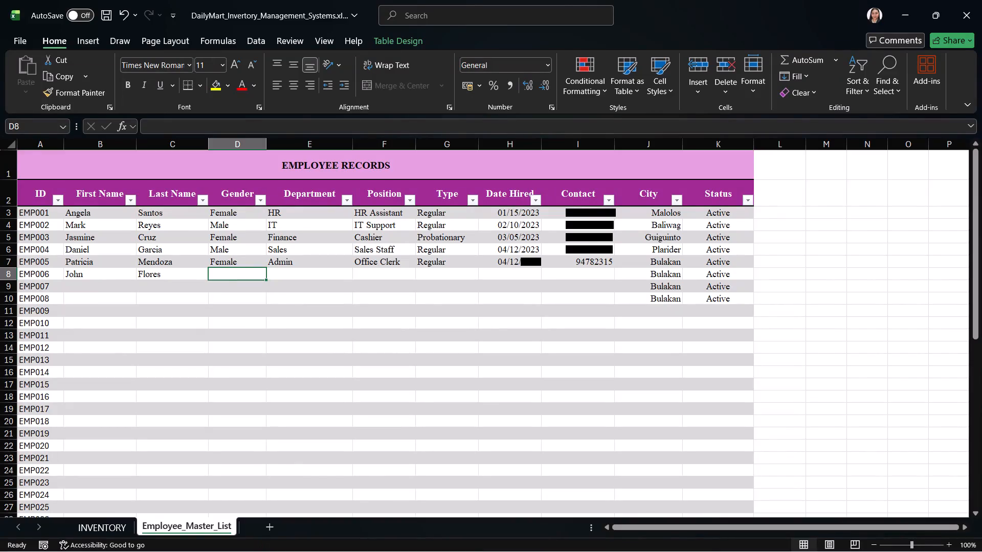
# Fill in EMP006's details with gender Male, department Warehouse, position Inventory Clerk and type Contractual.
pyautogui.press('Right')
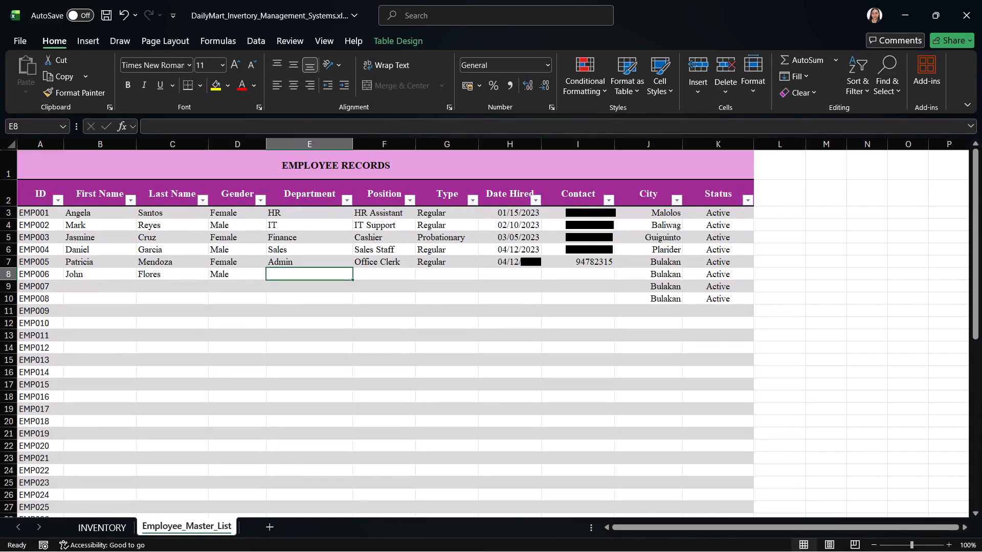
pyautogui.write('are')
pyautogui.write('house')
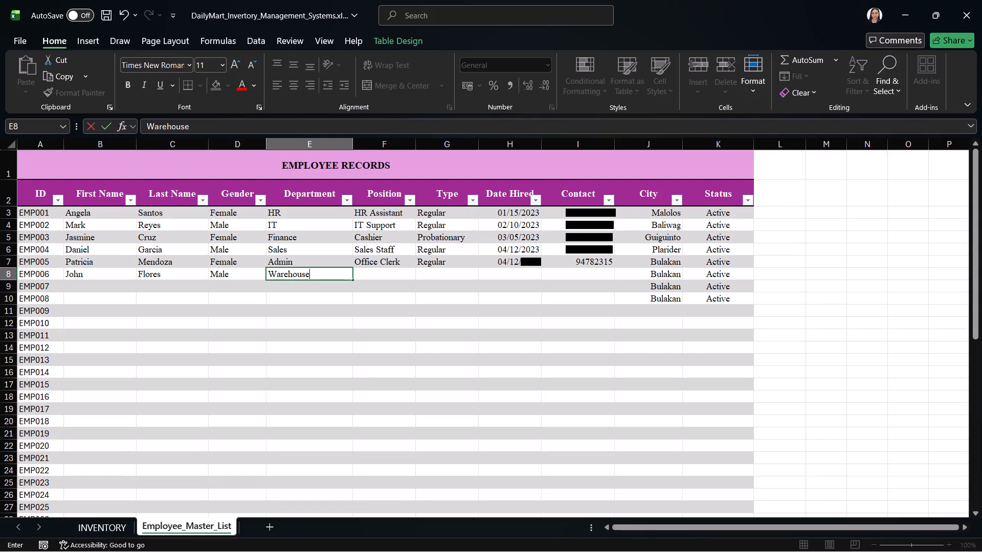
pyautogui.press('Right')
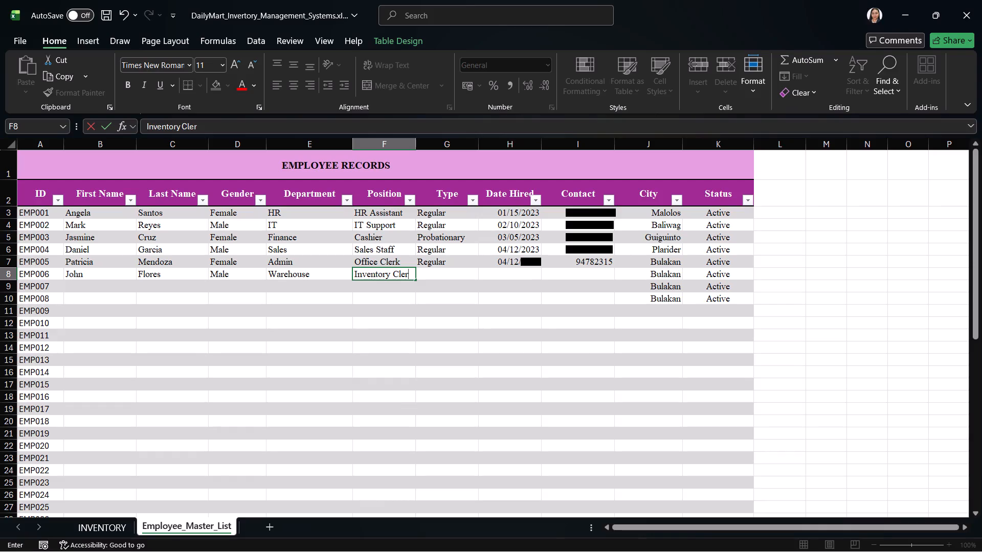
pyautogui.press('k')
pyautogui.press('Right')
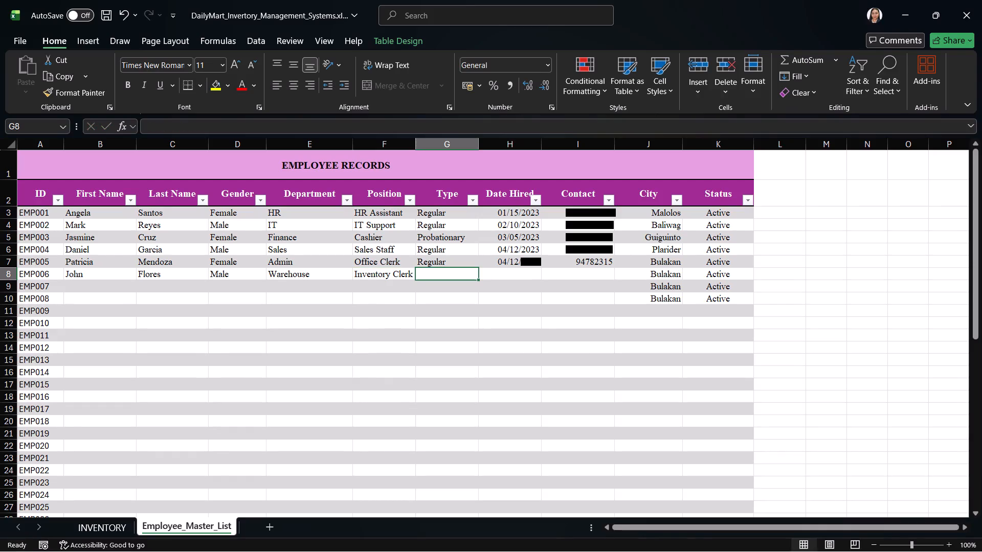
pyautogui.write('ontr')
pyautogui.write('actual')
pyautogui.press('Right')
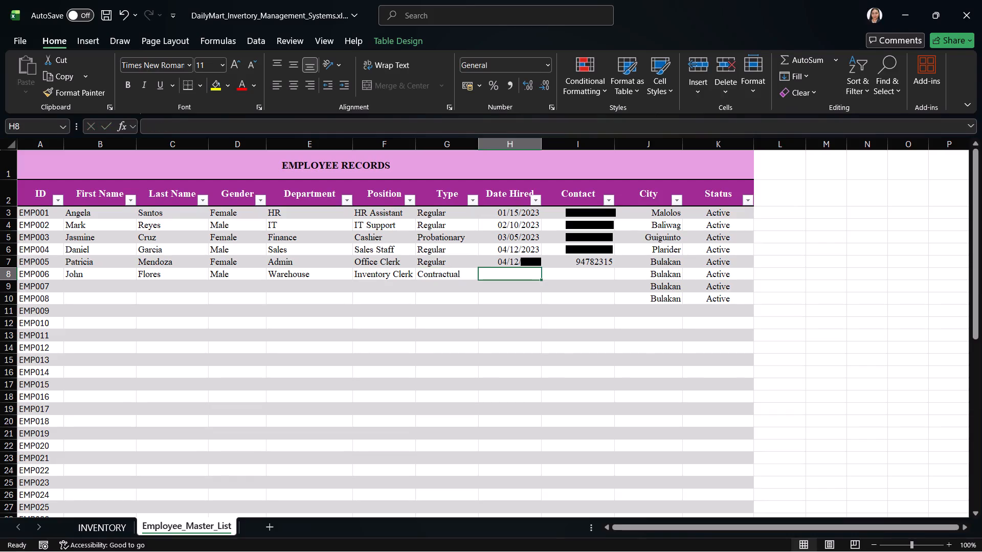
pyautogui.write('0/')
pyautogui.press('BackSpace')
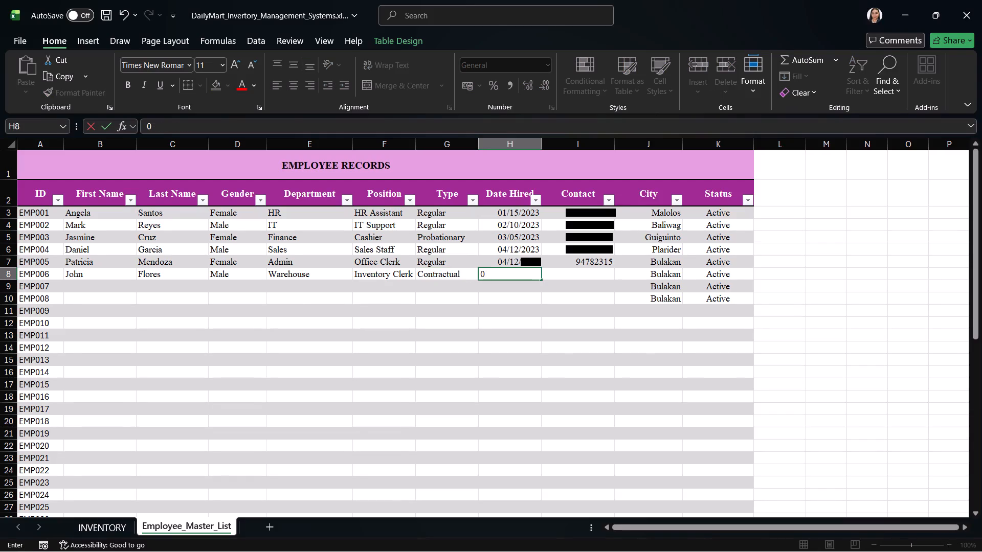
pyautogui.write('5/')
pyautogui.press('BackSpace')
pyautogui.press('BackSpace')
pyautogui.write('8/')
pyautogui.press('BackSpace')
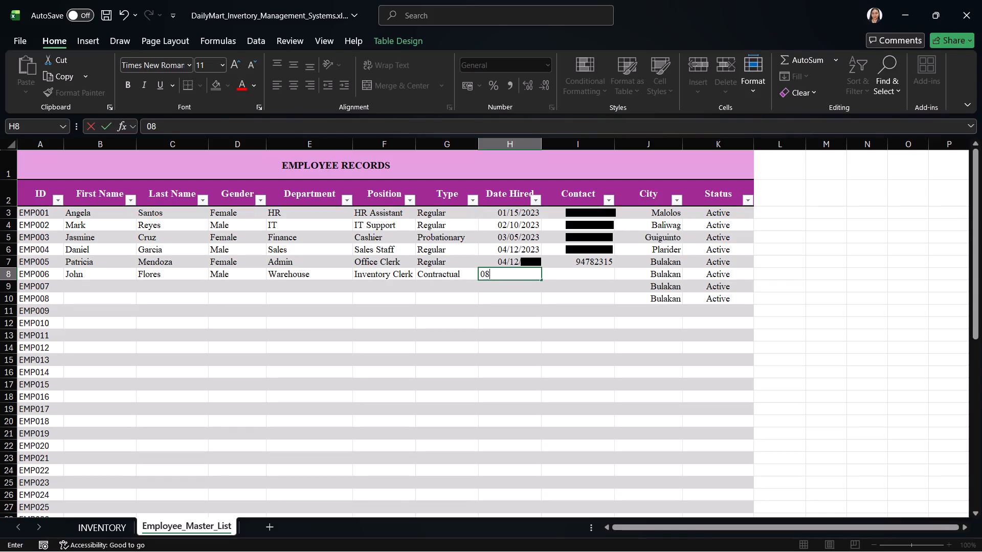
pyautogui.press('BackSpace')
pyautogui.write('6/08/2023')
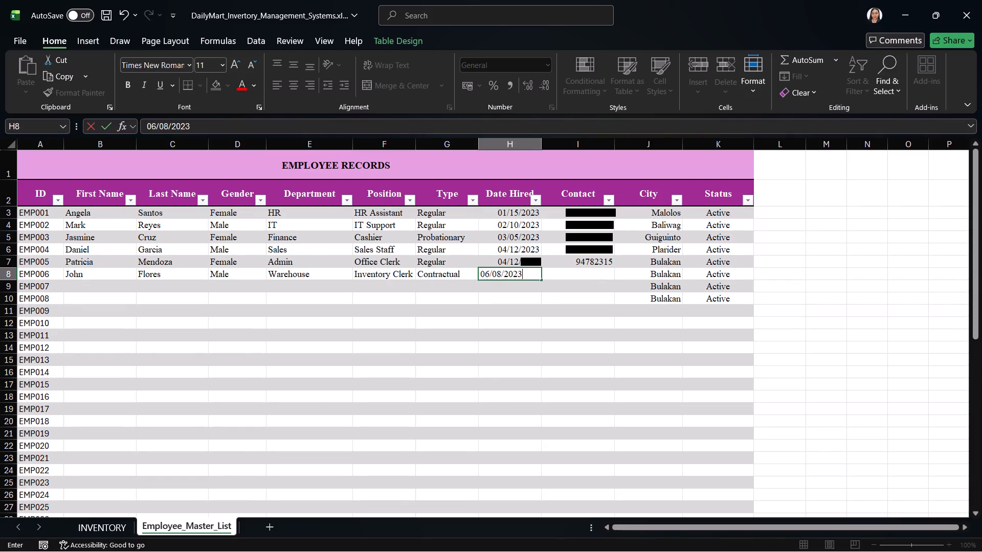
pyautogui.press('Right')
# Enter EMP006's phone number in the Contact column.
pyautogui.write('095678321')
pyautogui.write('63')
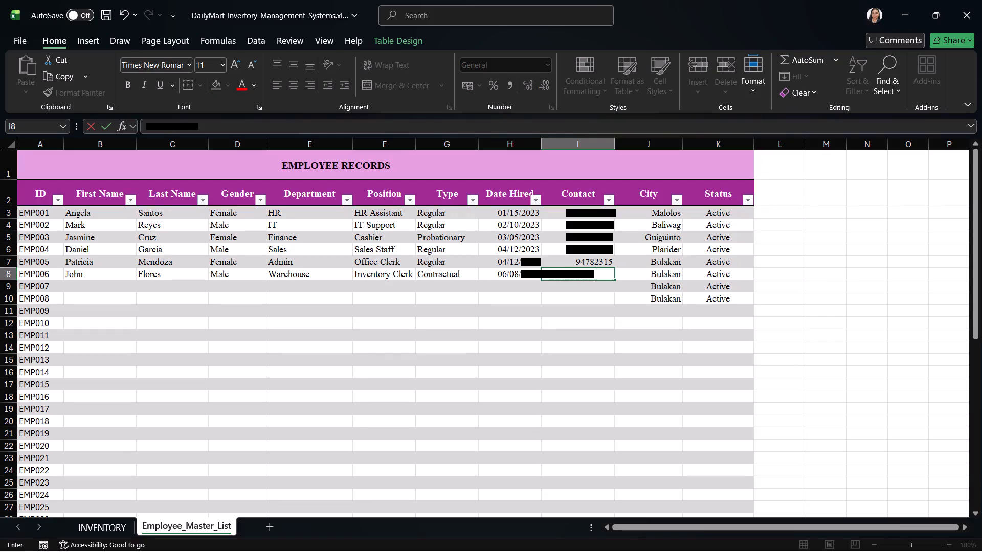
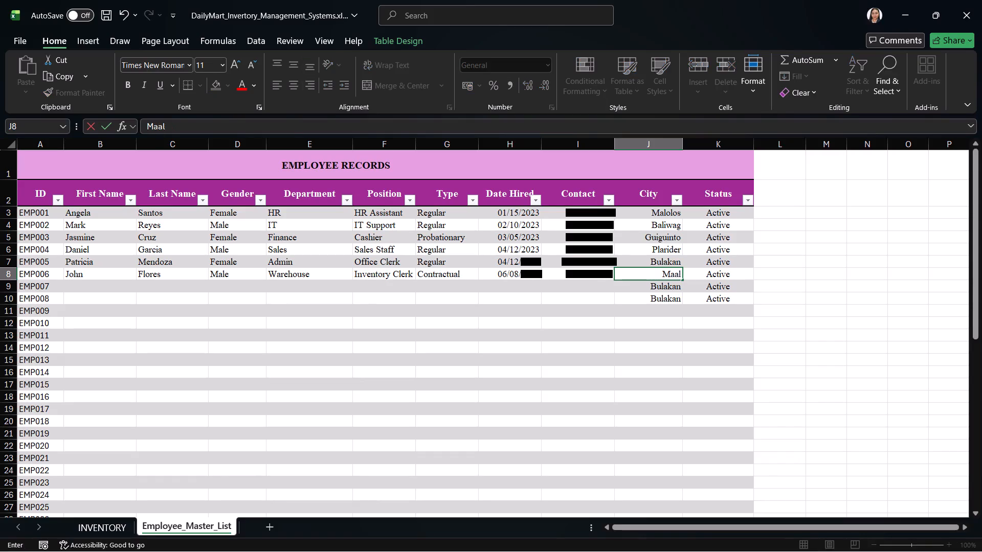
# Set the City to Malolos for EMP006 and to Baliwag for EMP007.
pyautogui.press('BackSpace')
pyautogui.press('BackSpace')
pyautogui.press('BackSpace')
pyautogui.press('BackSpace')
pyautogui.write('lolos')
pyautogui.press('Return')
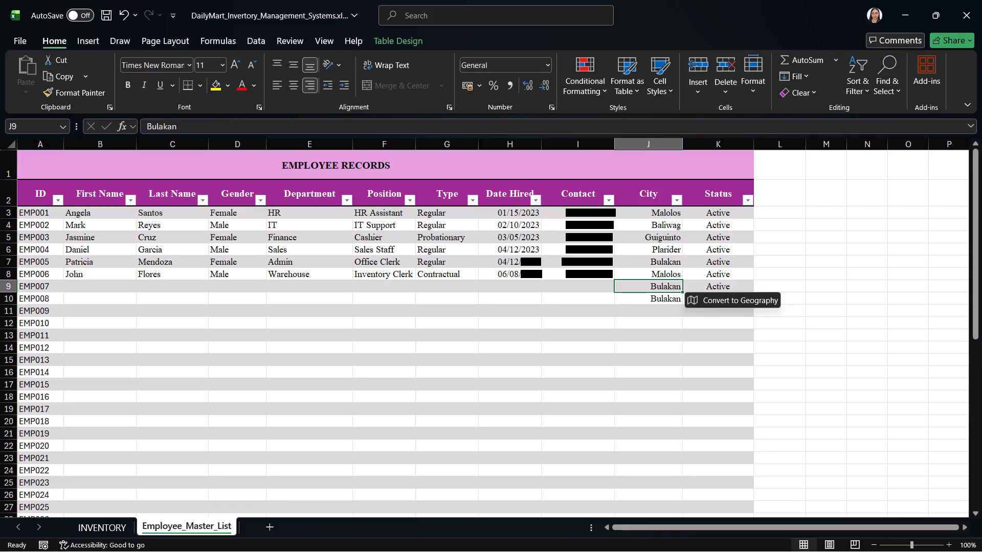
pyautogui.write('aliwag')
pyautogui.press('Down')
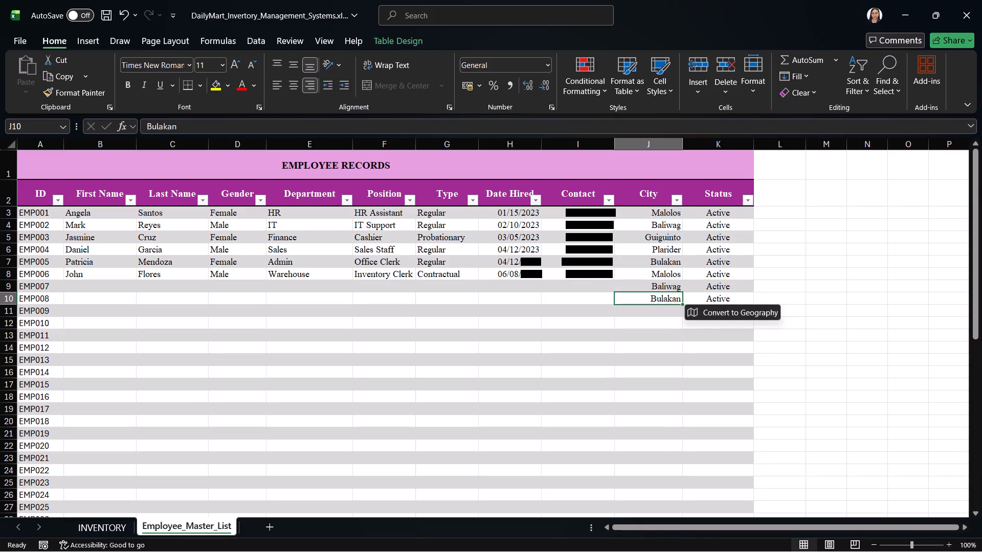
# Fill EMP008's city Bulakan and status Active down through EMP010.
pyautogui.moveTo(683, 304); pyautogui.dragTo(686, 319)
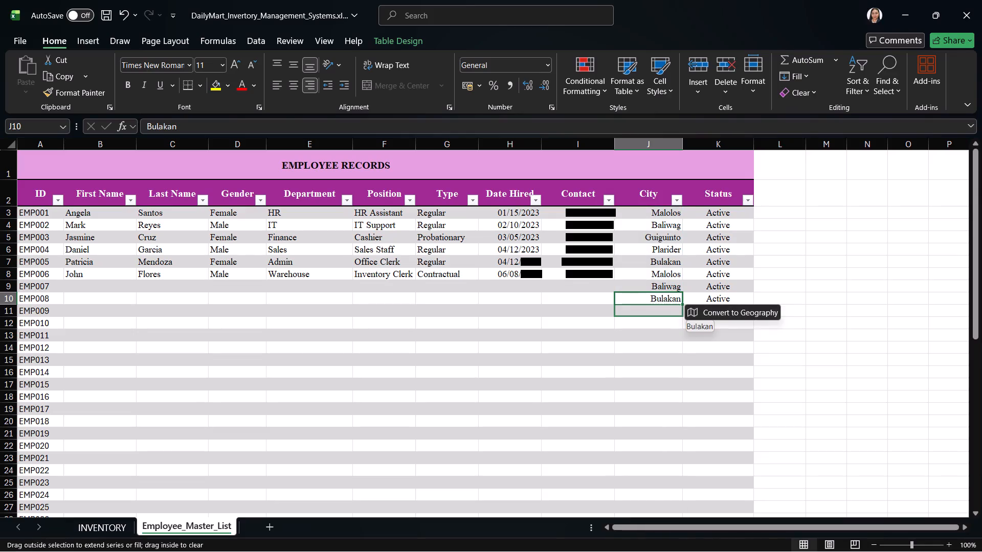
pyautogui.moveTo(686, 319); pyautogui.dragTo(684, 332)
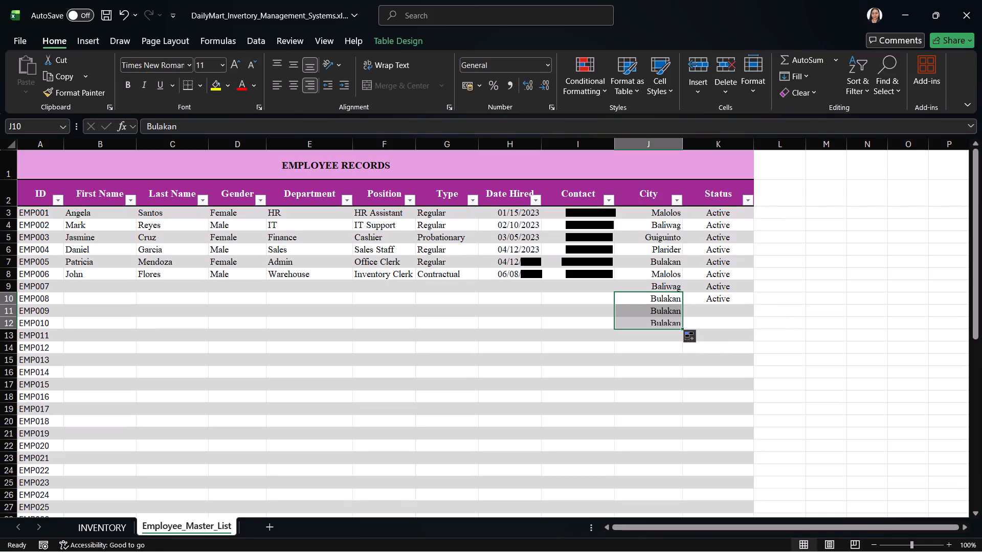
pyautogui.click(70, 286)
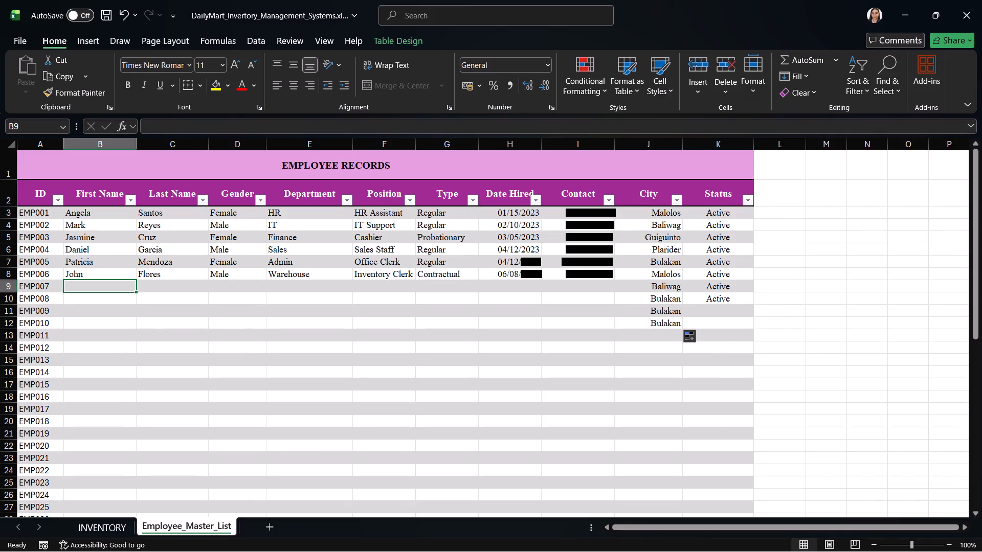
pyautogui.click(736, 297)
pyautogui.moveTo(754, 304); pyautogui.dragTo(755, 336)
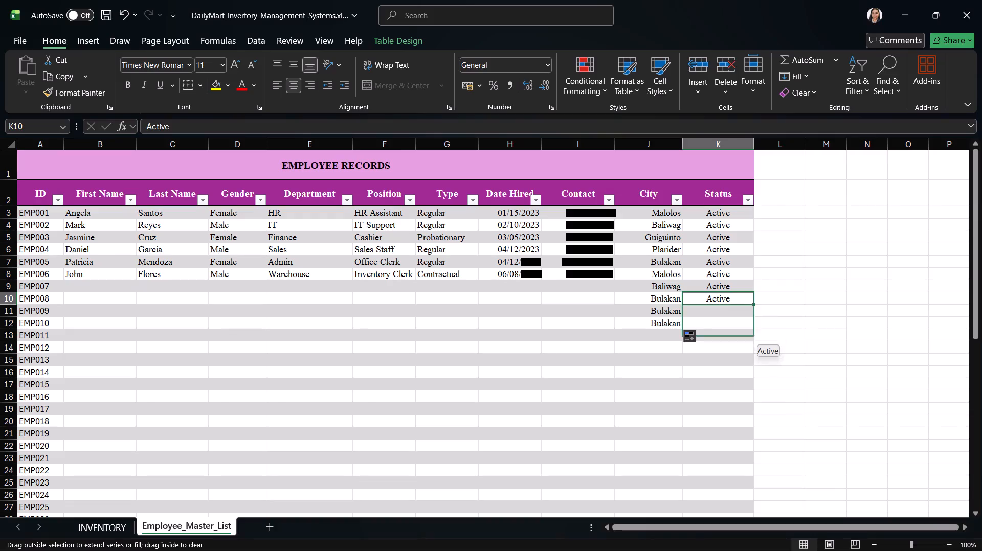
pyautogui.moveTo(755, 336); pyautogui.dragTo(755, 330)
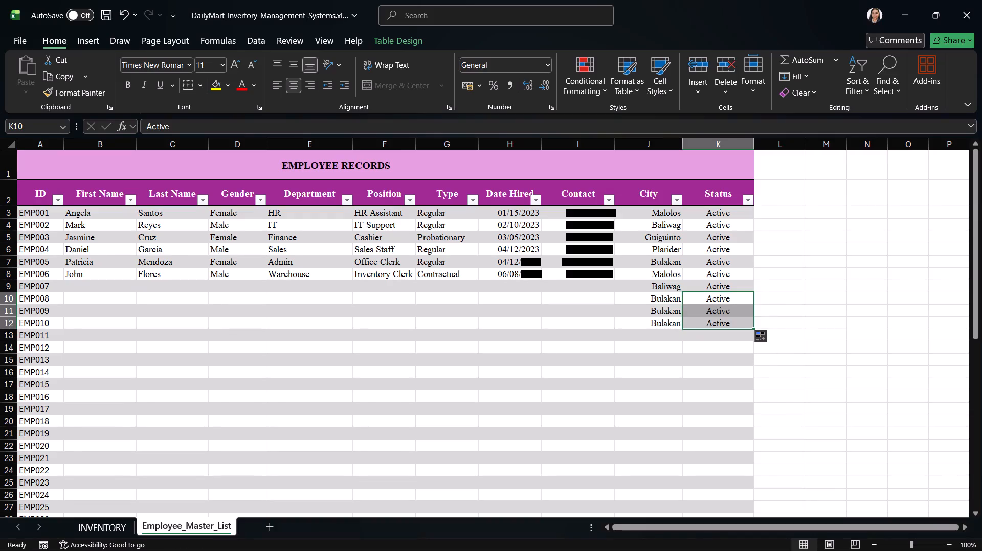
# Enter EMP007's first name and last name in their respective columns.
pyautogui.click(96, 293)
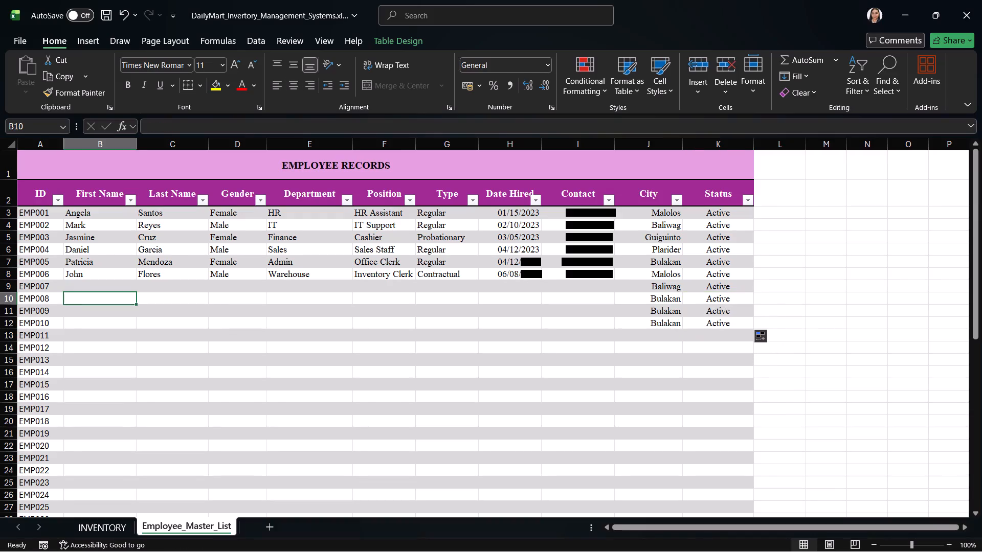
pyautogui.click(98, 281)
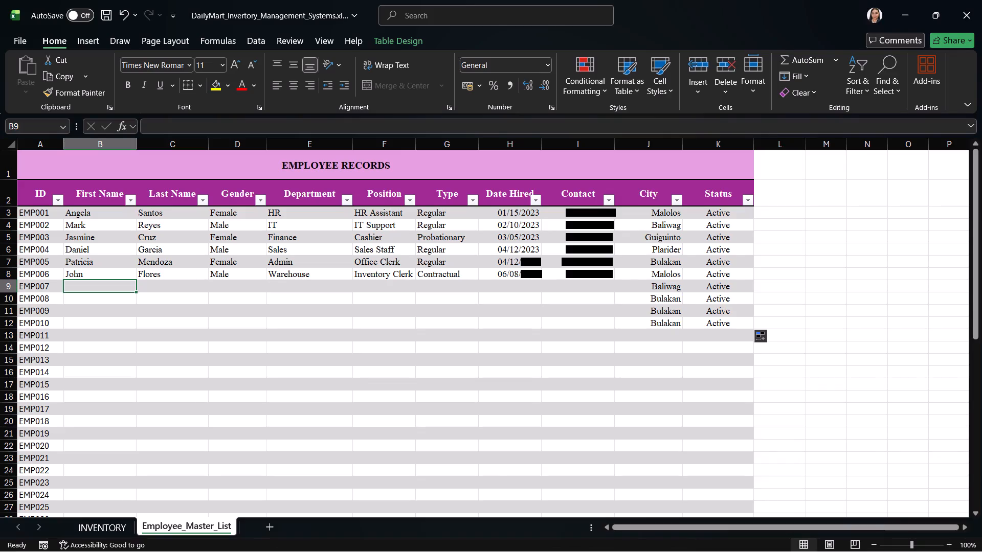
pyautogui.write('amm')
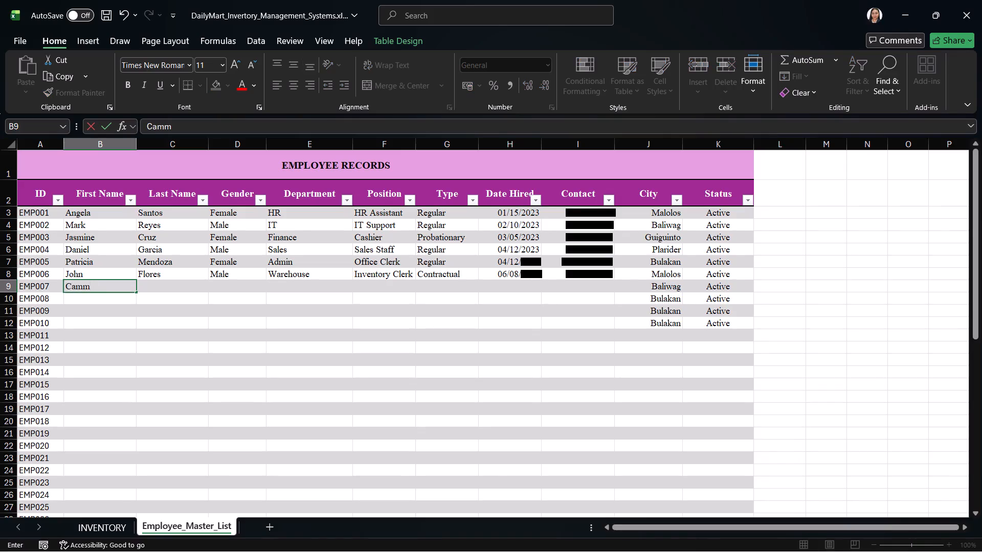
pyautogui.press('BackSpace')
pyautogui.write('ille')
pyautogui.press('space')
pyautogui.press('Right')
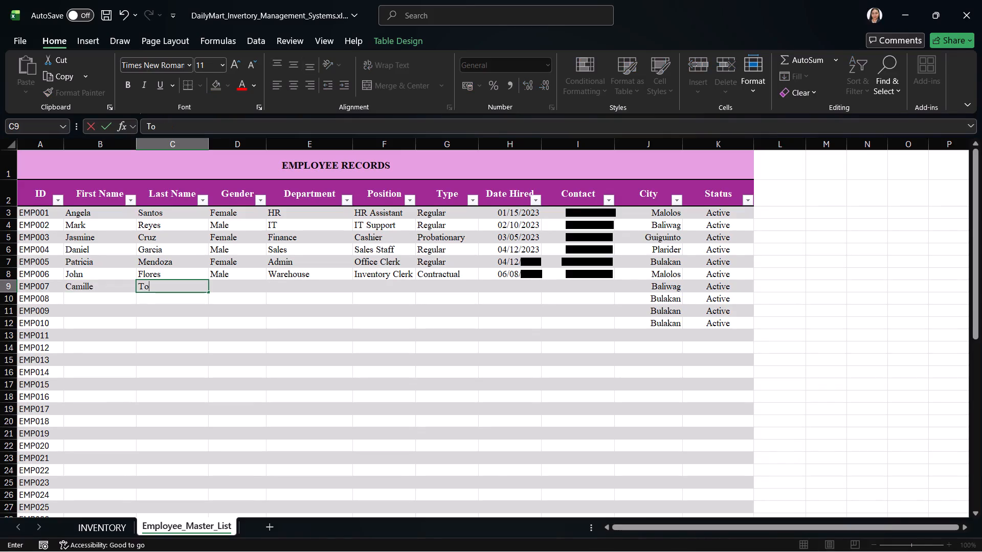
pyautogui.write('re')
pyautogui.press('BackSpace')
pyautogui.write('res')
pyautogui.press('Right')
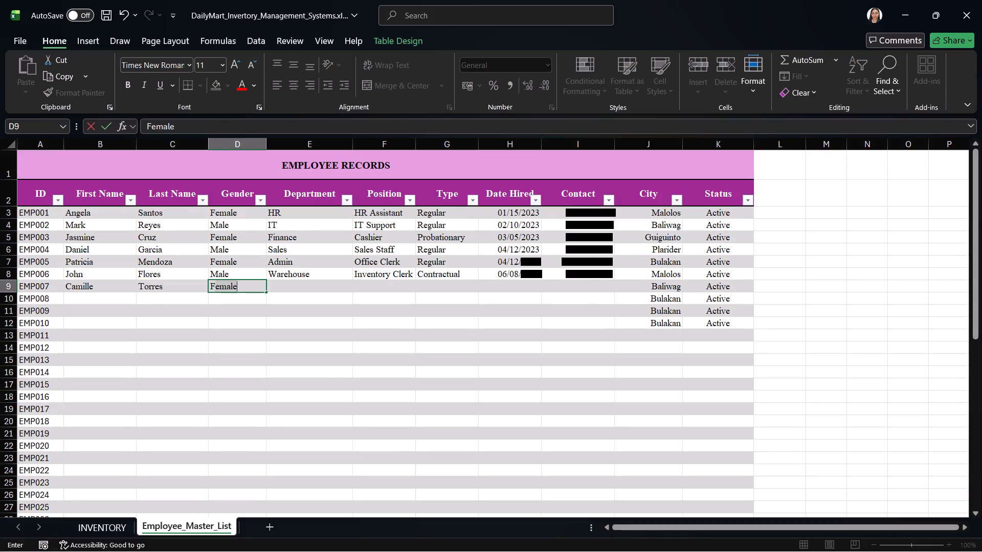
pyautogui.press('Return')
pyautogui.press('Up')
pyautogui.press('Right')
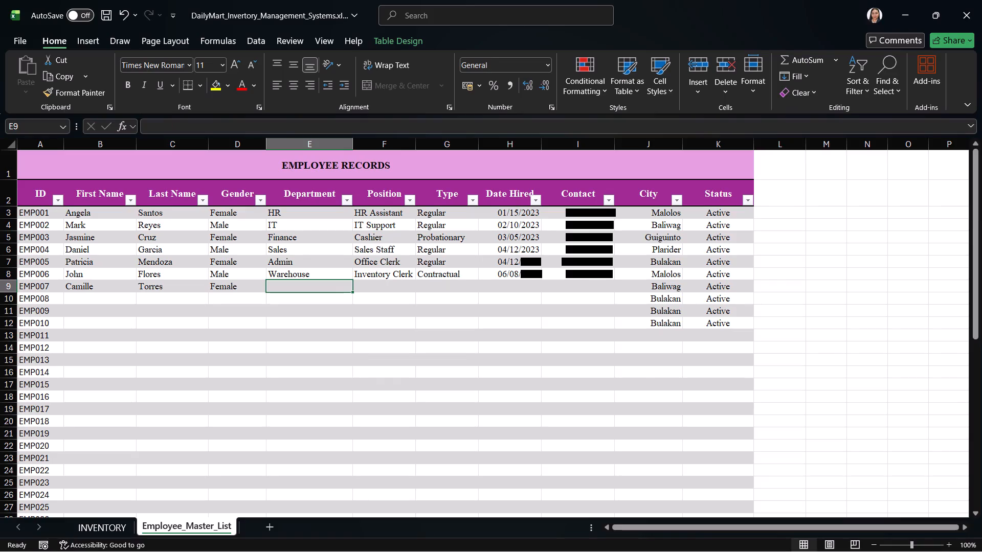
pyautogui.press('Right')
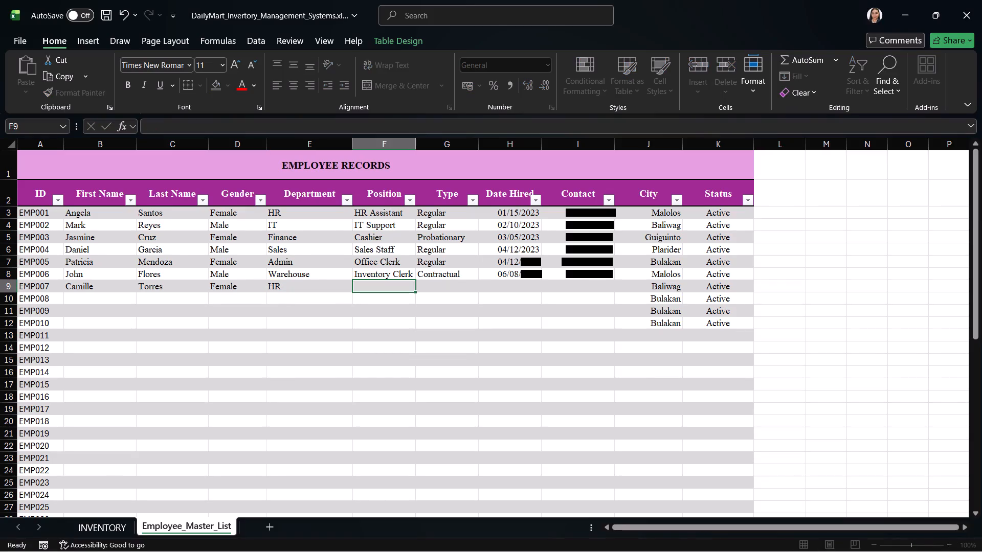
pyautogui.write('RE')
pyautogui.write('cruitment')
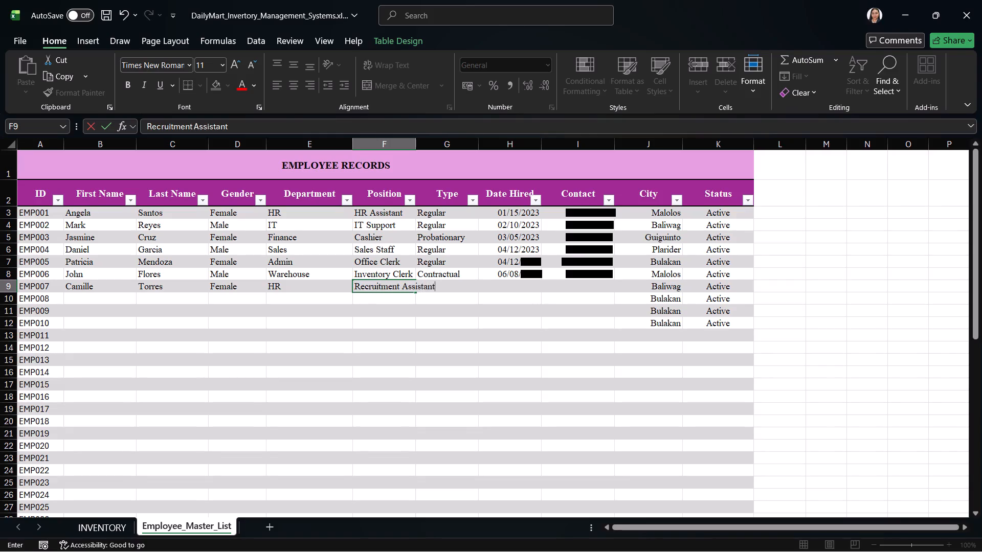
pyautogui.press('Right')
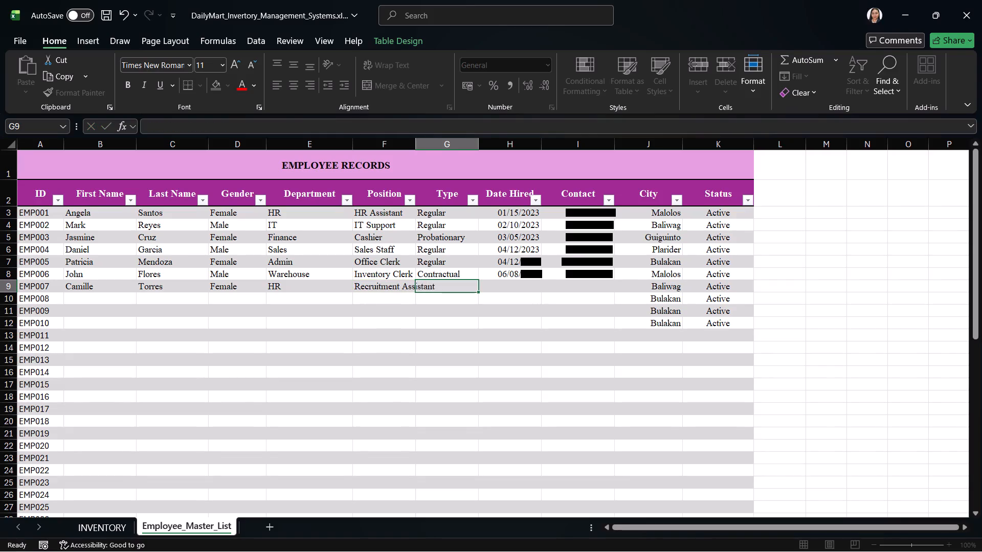
# Fit the Position column's width to its contents and enter Regular as EMP007's type.
pyautogui.doubleClick(417, 148)
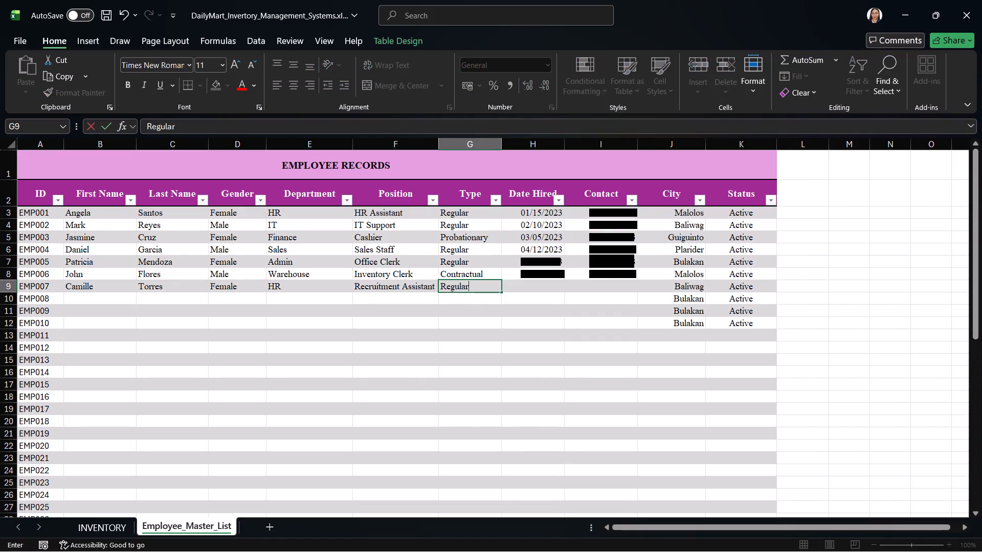
pyautogui.press('Right')
# Enter 07/14/23 as EMP007's Date Hired and right-align that cell.
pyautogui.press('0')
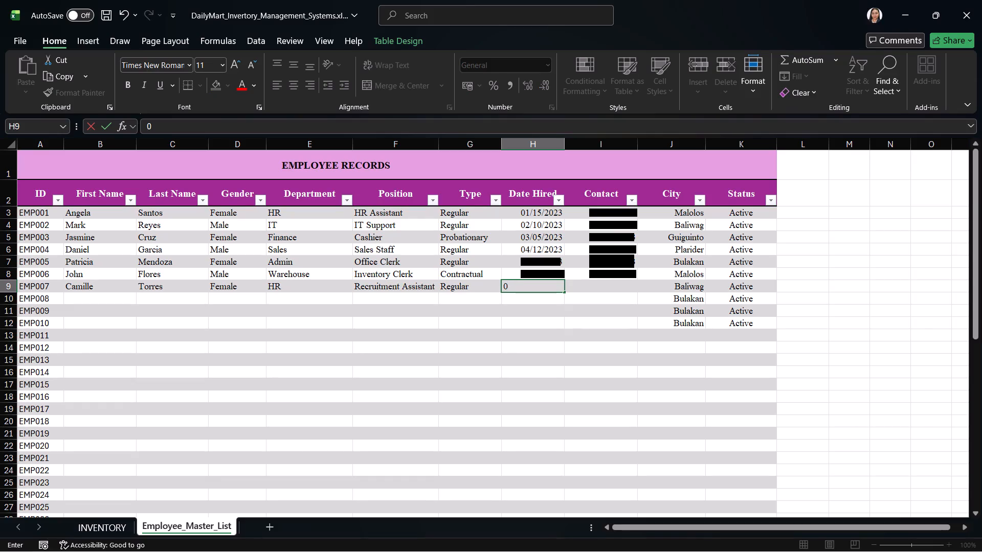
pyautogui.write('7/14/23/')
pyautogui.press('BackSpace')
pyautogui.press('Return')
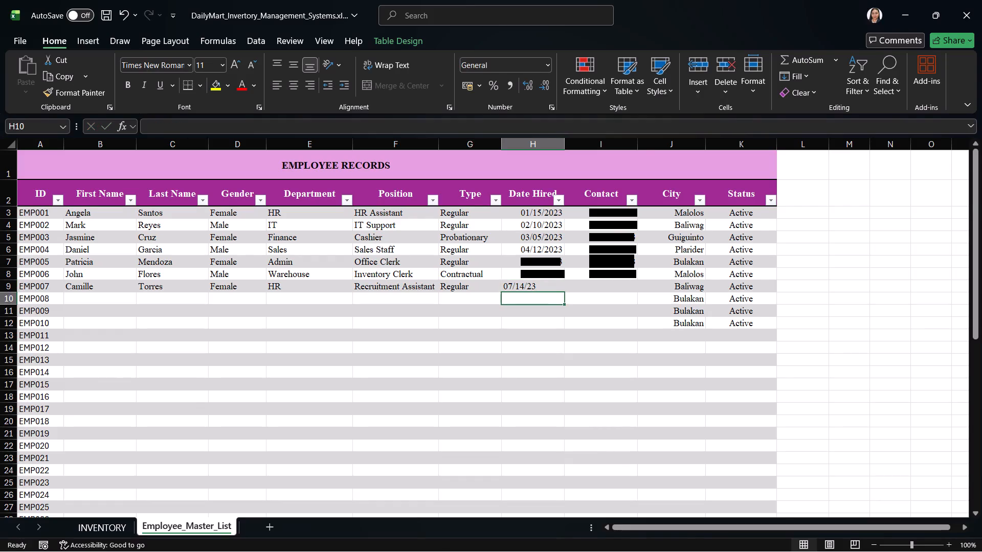
pyautogui.click(551, 283)
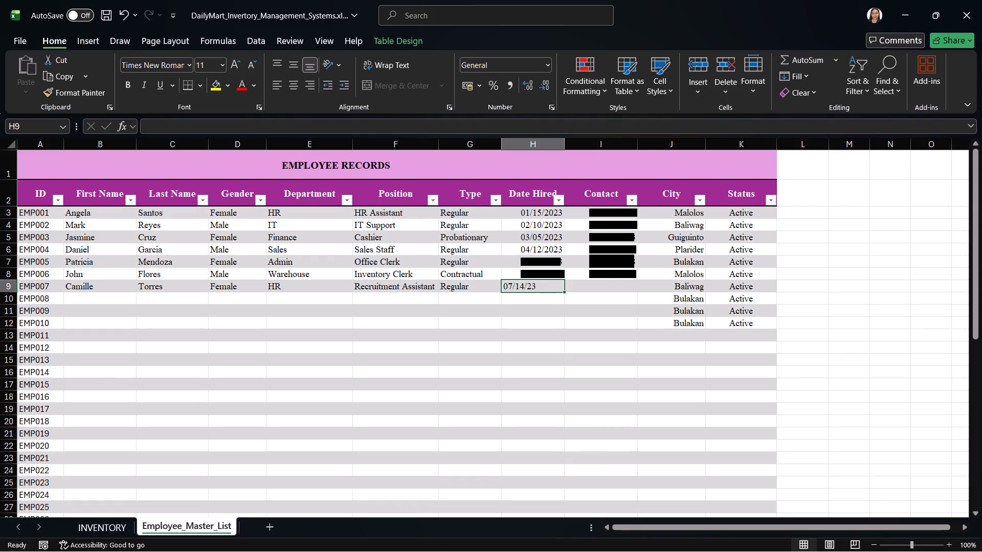
pyautogui.doubleClick(537, 284)
pyautogui.click(537, 309)
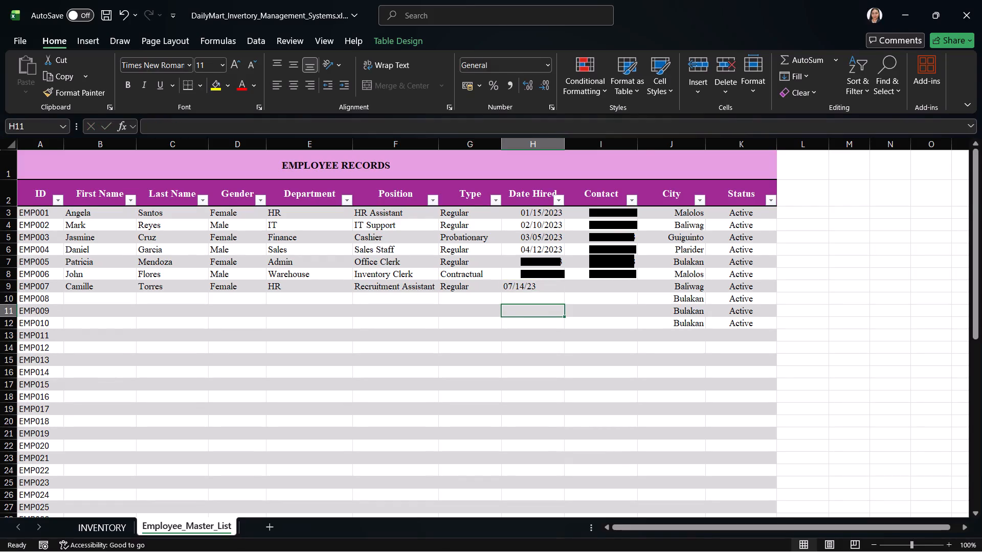
pyautogui.click(536, 290)
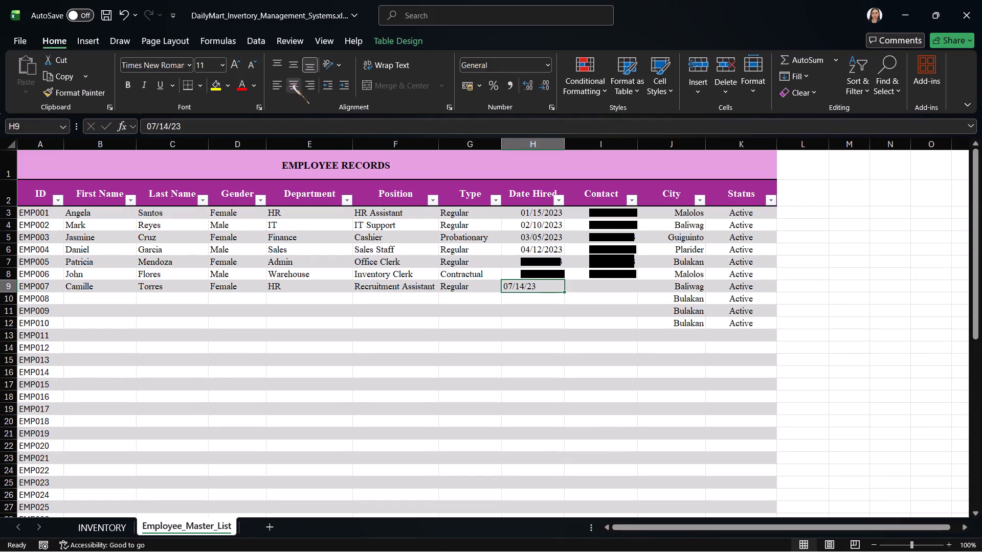
pyautogui.click(305, 85)
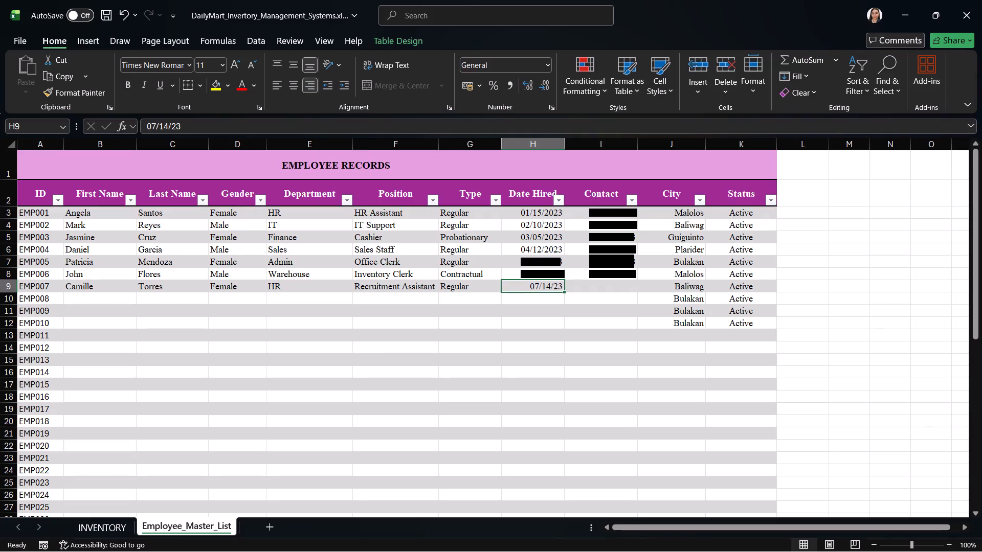
pyautogui.doubleClick(562, 289)
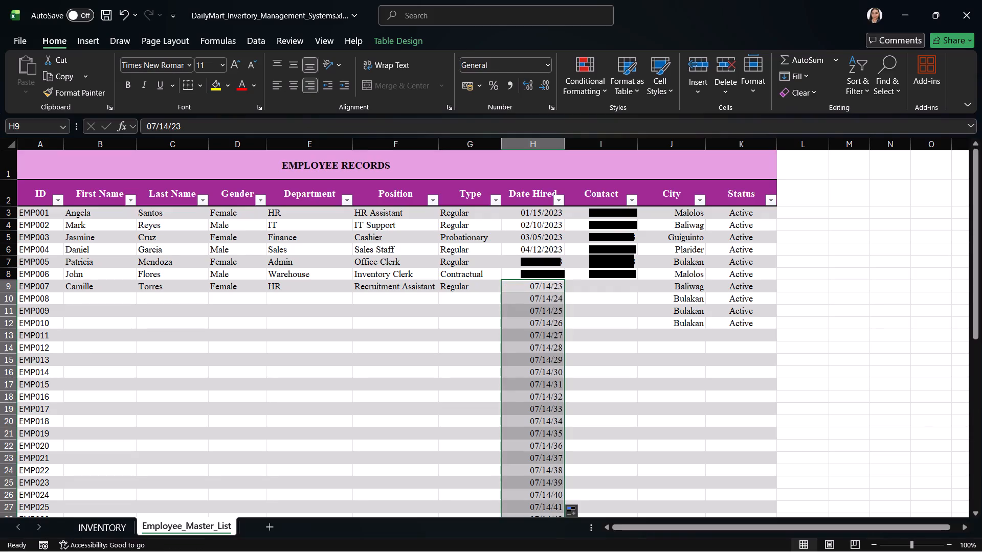
pyautogui.hotkey('ctrl', 'z')
pyautogui.doubleClick(556, 286)
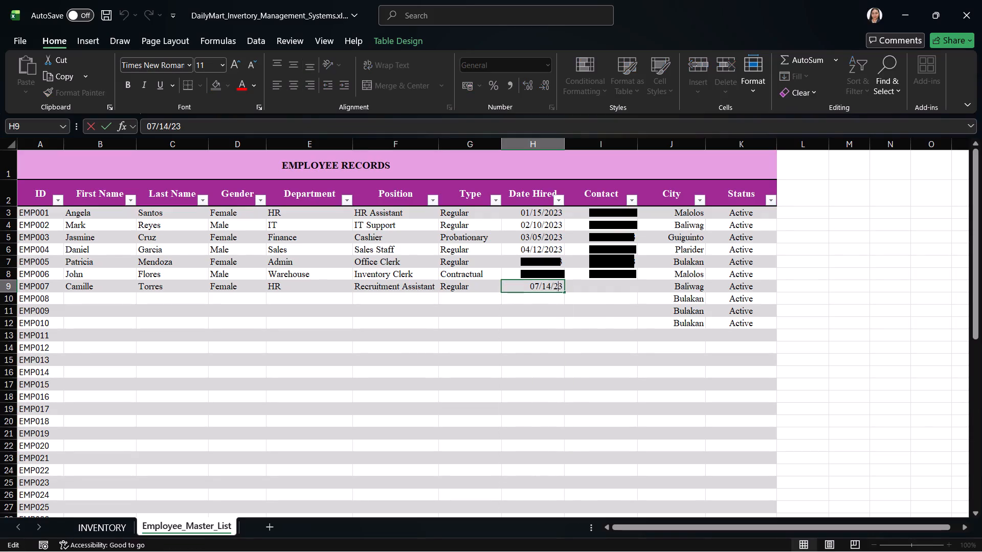
pyautogui.click(562, 287)
pyautogui.press('BackSpace')
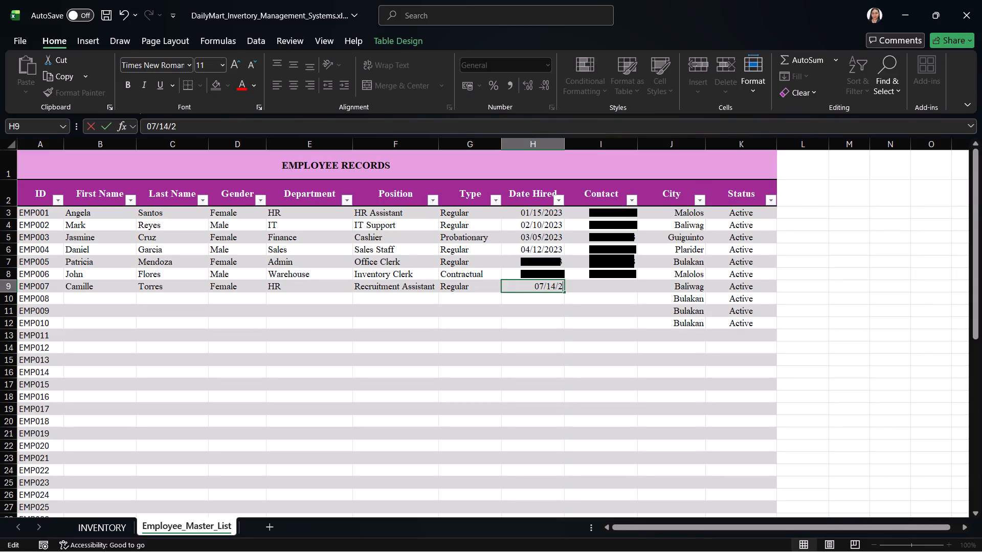
pyautogui.press('BackSpace')
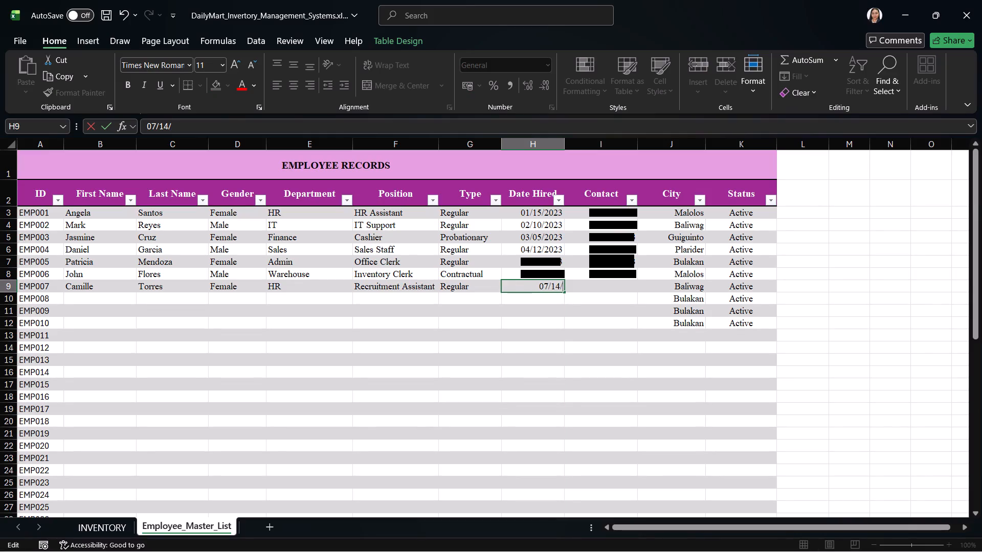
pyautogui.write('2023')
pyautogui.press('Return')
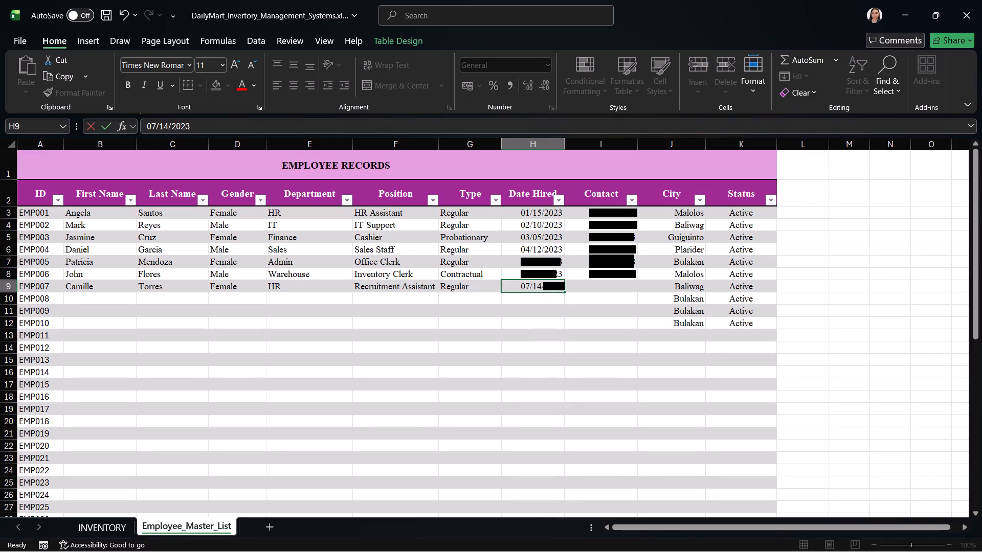
# Enter 08/22/2023 as EMP008's Date Hired and right-align that cell.
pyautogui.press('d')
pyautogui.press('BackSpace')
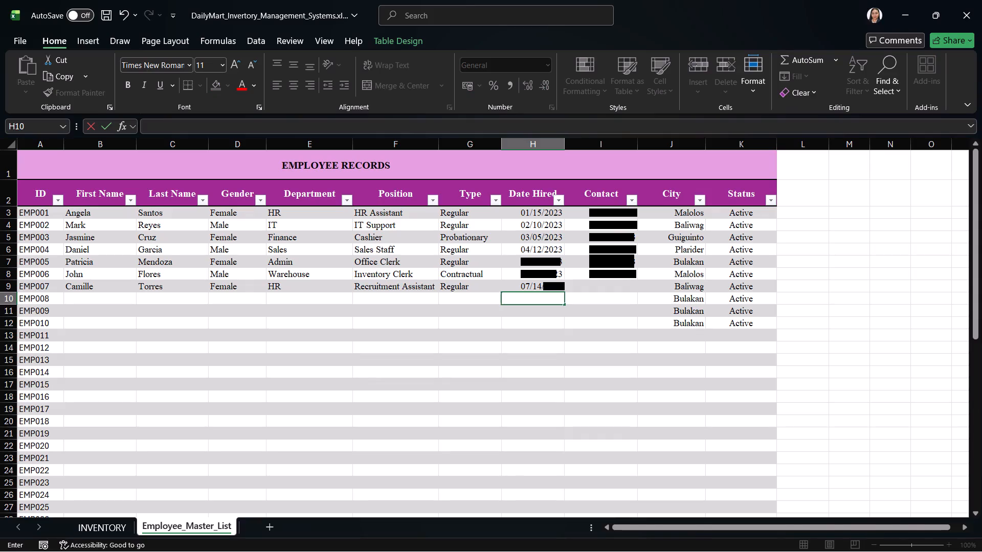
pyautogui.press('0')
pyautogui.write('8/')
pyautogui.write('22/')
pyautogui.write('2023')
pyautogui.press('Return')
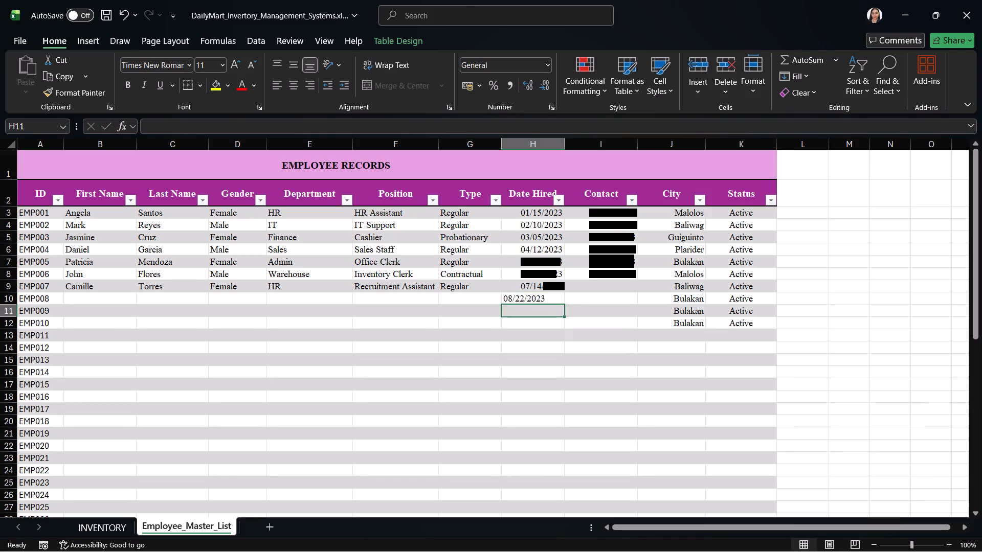
pyautogui.click(537, 298)
pyautogui.click(305, 86)
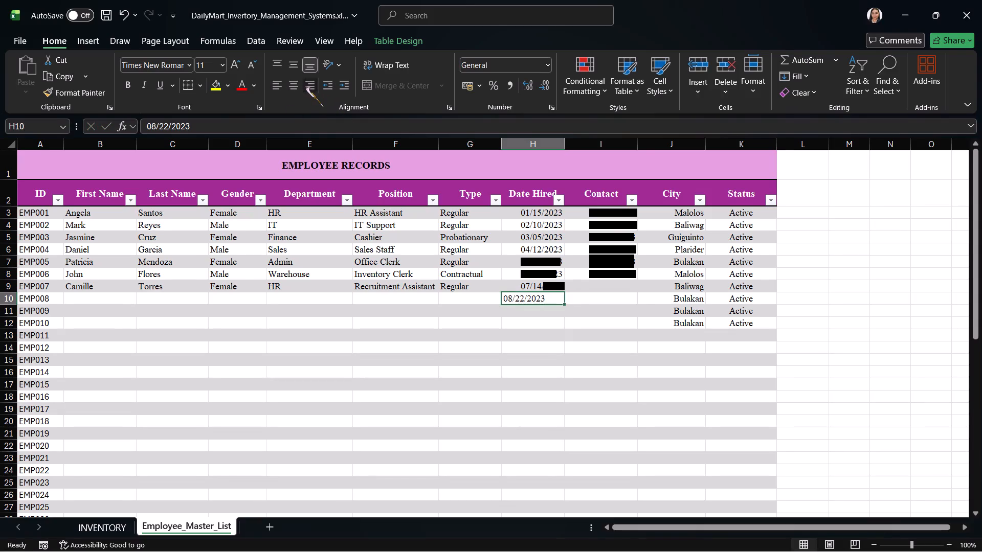
# Fill EMP008's Date Hired and its alignment down through the EMP009 and EMP010 rows.
pyautogui.moveTo(565, 306); pyautogui.dragTo(564, 326)
pyautogui.click(589, 303)
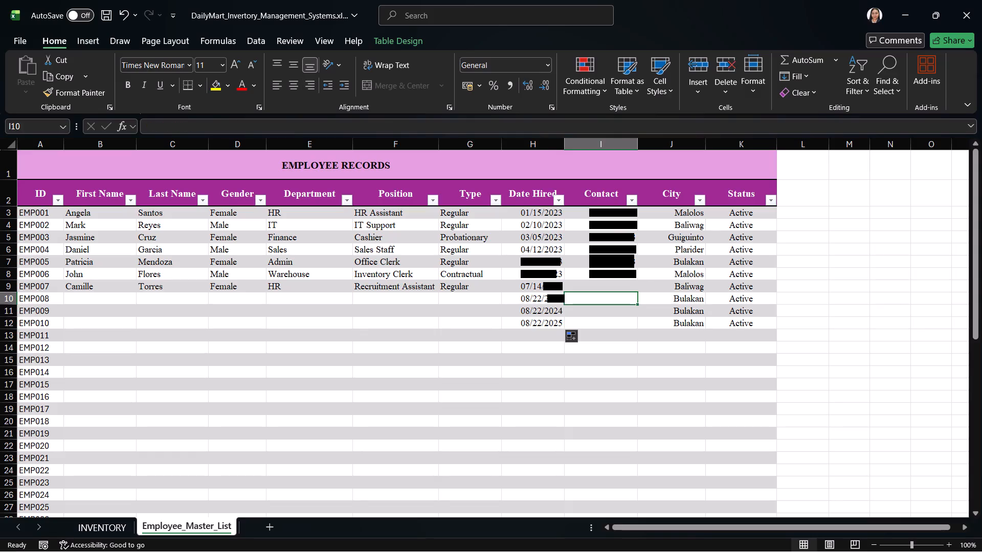
pyautogui.doubleClick(556, 313)
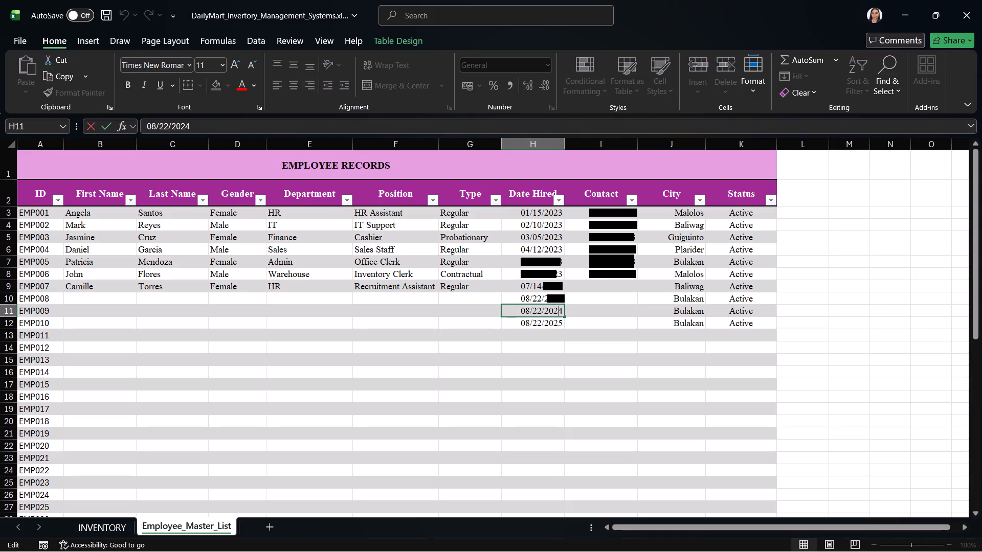
pyautogui.click(528, 311)
pyautogui.press('BackSpace')
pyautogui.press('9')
pyautogui.press('Right')
pyautogui.press('Right')
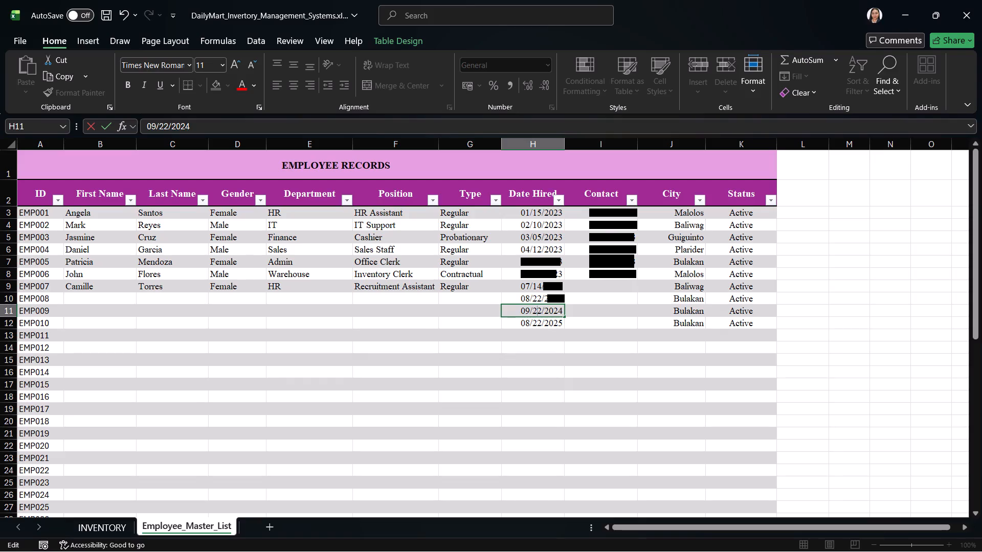
pyautogui.press('Right')
pyautogui.press('BackSpace')
pyautogui.press('BackSpace')
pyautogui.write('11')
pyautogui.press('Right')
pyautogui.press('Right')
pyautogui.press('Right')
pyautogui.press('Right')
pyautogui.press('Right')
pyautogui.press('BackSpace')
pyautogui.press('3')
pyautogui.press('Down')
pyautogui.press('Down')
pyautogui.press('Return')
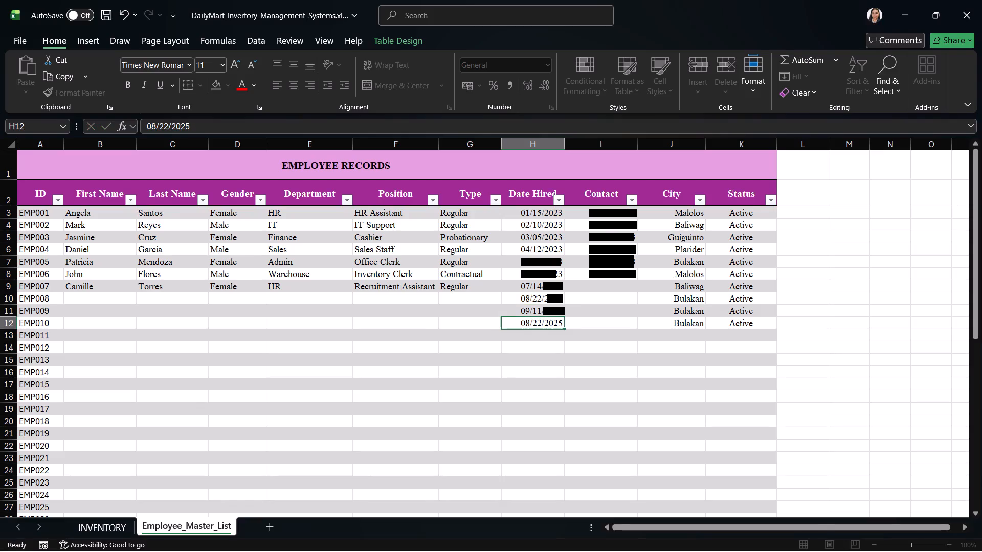
# Change EMP010's Date Hired to 10/03/2023.
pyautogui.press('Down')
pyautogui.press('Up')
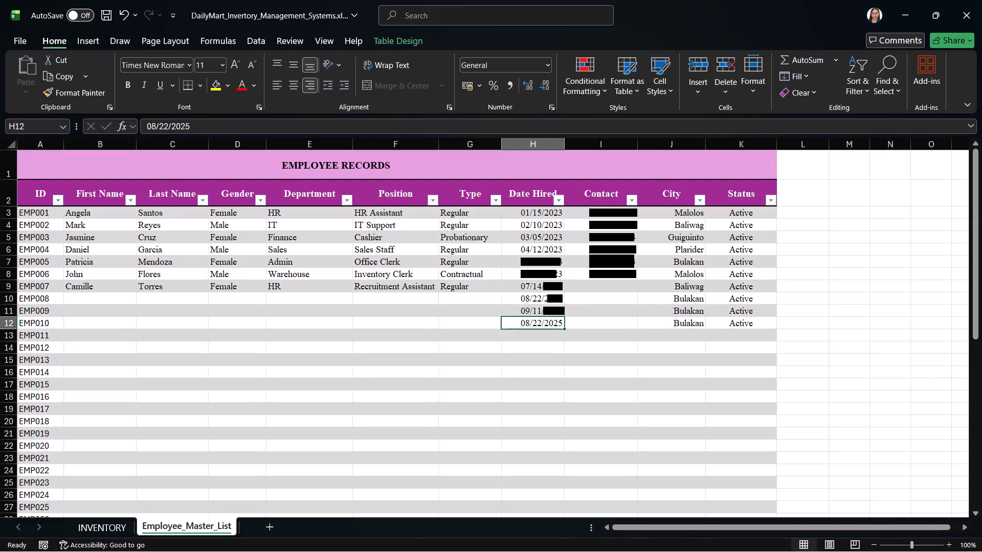
pyautogui.tripleClick(531, 322)
pyautogui.press('BackSpace')
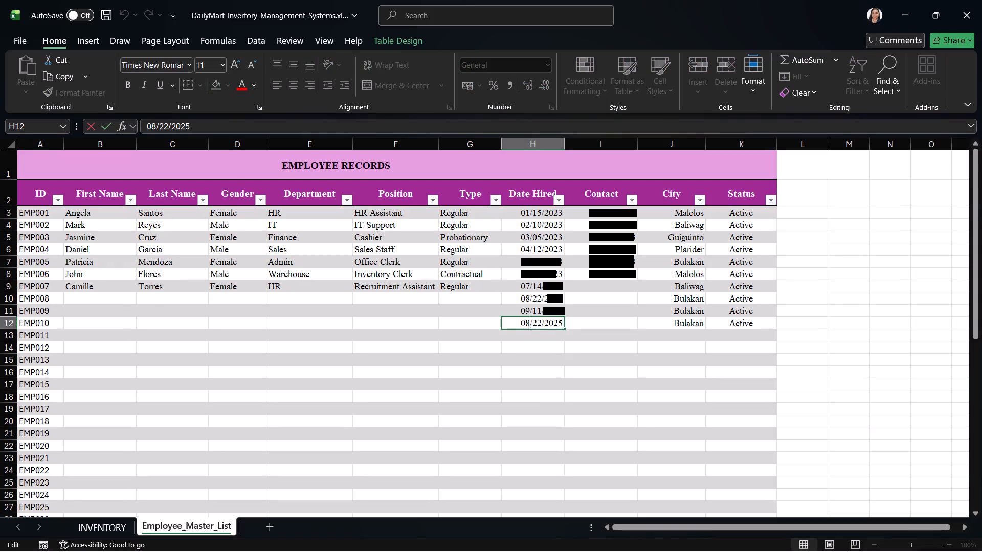
pyautogui.press('BackSpace')
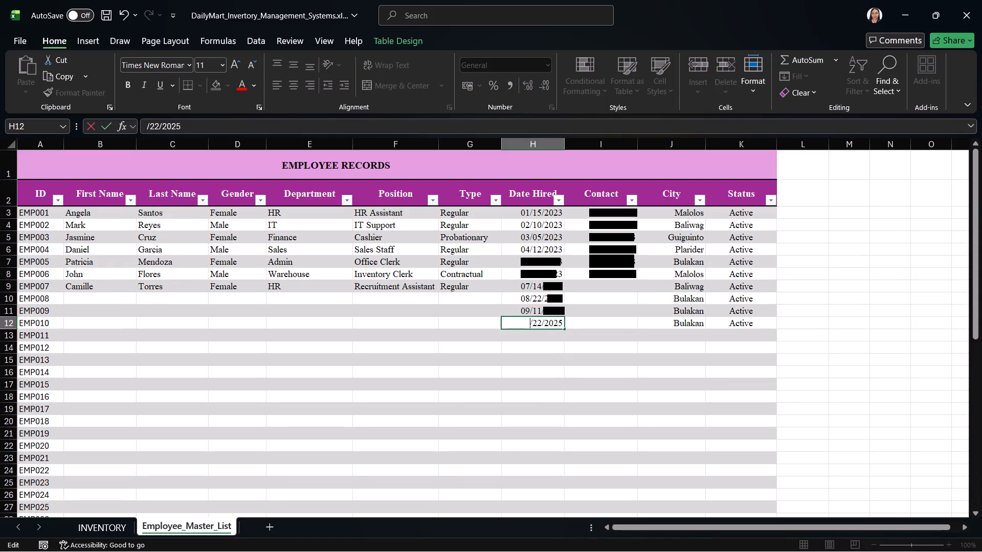
pyautogui.press('BackSpace')
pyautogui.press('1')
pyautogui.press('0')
pyautogui.press('Right')
pyautogui.press('Right')
pyautogui.press('Right')
pyautogui.press('BackSpace')
pyautogui.press('BackSpace')
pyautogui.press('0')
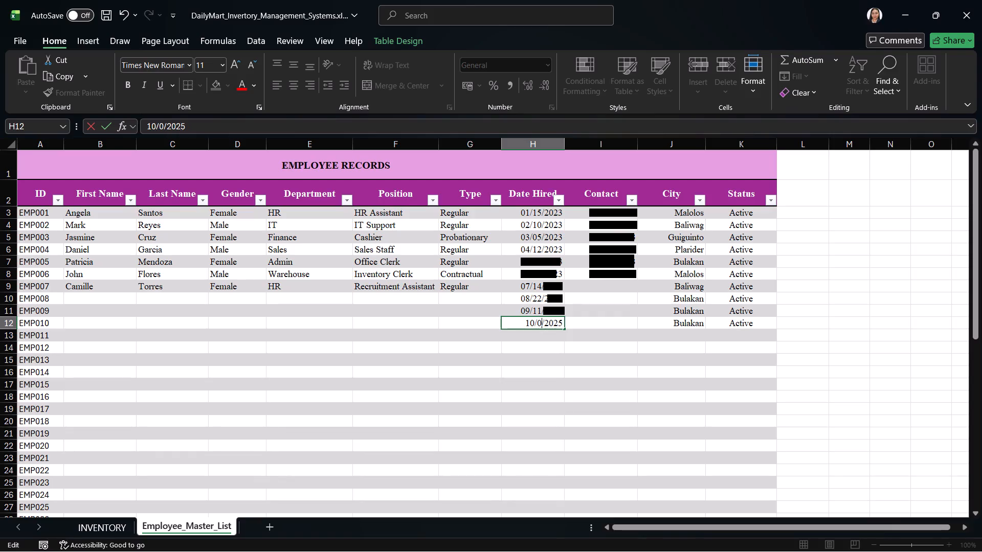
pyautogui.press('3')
pyautogui.press('Right')
pyautogui.press('Right')
pyautogui.press('Right')
pyautogui.press('Right')
pyautogui.press('Right')
pyautogui.press('BackSpace')
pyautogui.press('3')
pyautogui.press('Return')
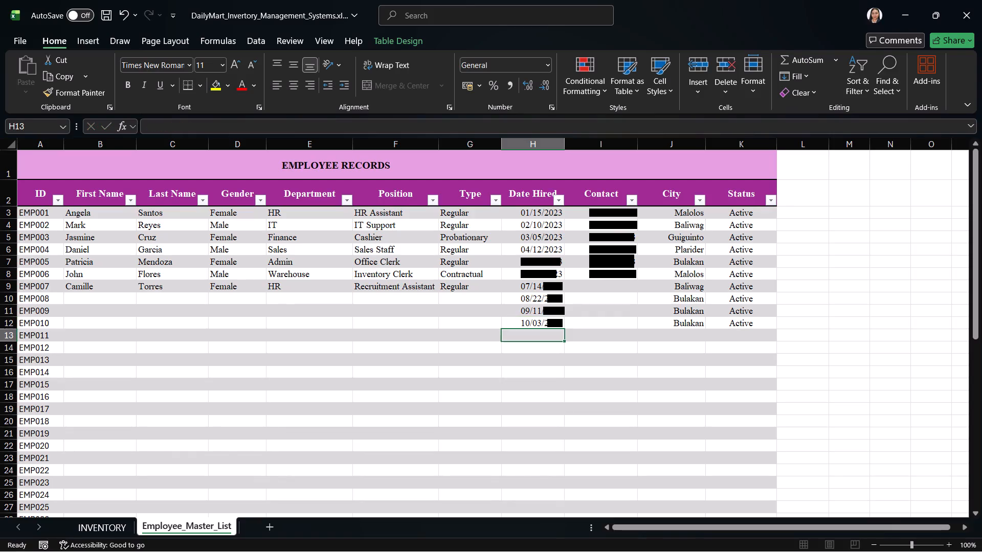
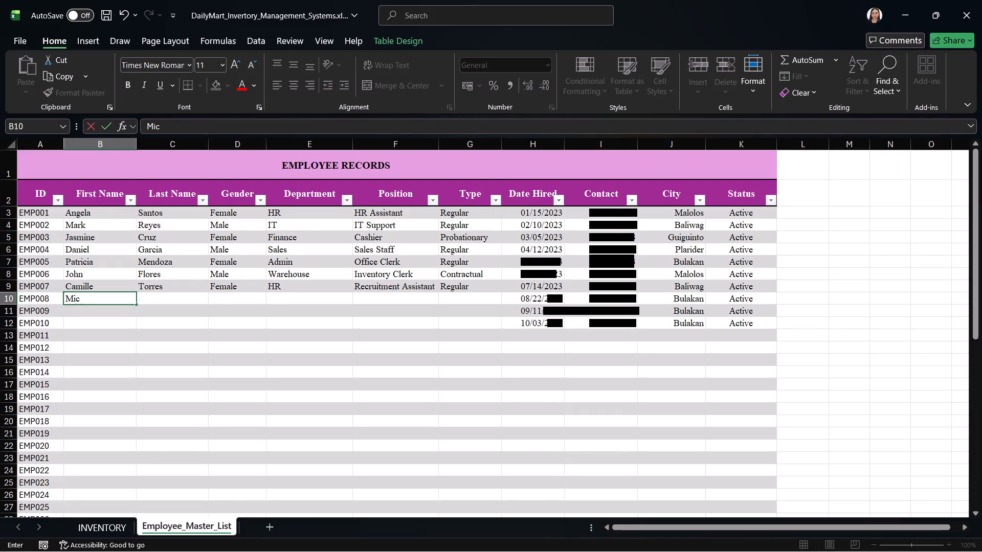
# Enter EMP008's first name and last name, and set the Gender to Male.
pyautogui.write('hael')
pyautogui.press('Right')
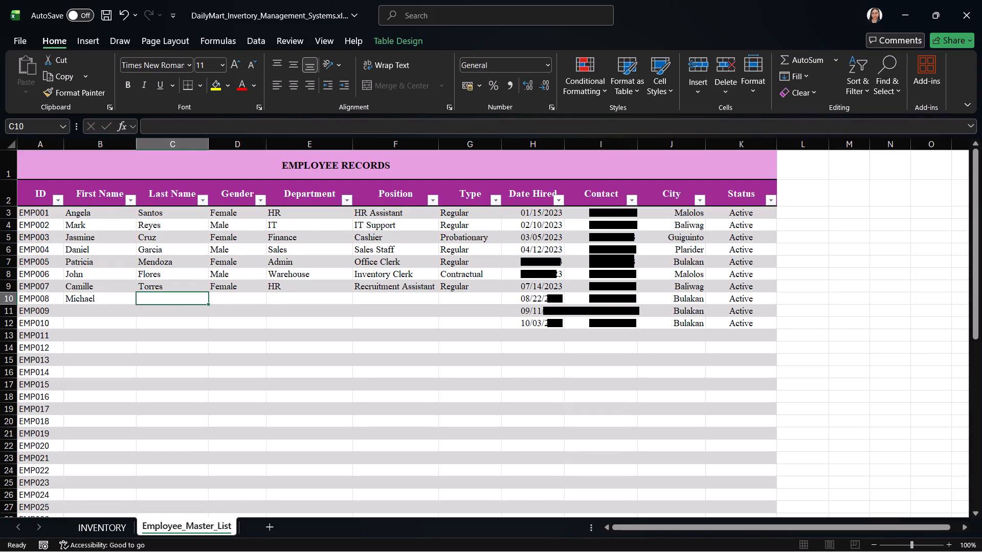
pyautogui.press('Down')
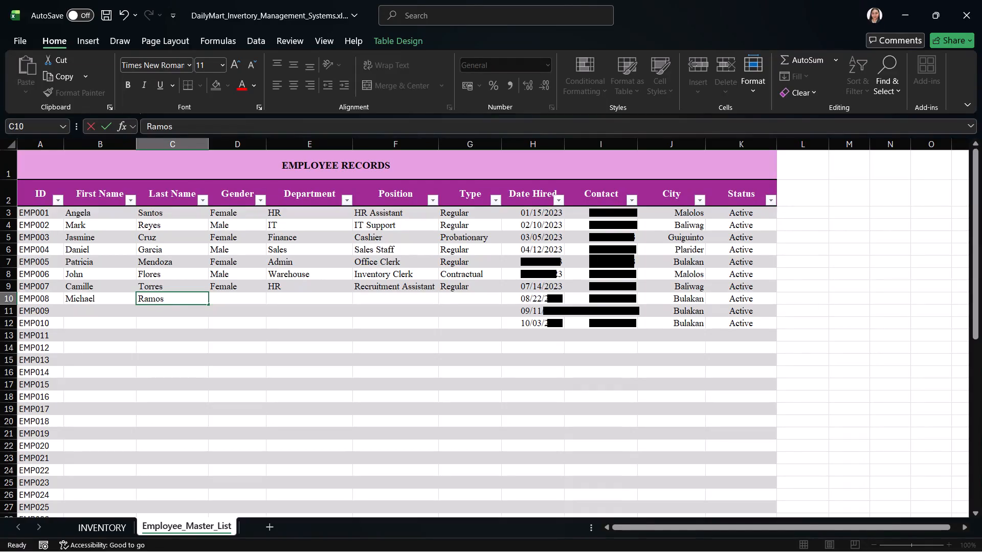
pyautogui.press('Up')
pyautogui.press('Right')
pyautogui.write('ma')
pyautogui.press('BackSpace')
pyautogui.press('BackSpace')
pyautogui.press('BackSpace')
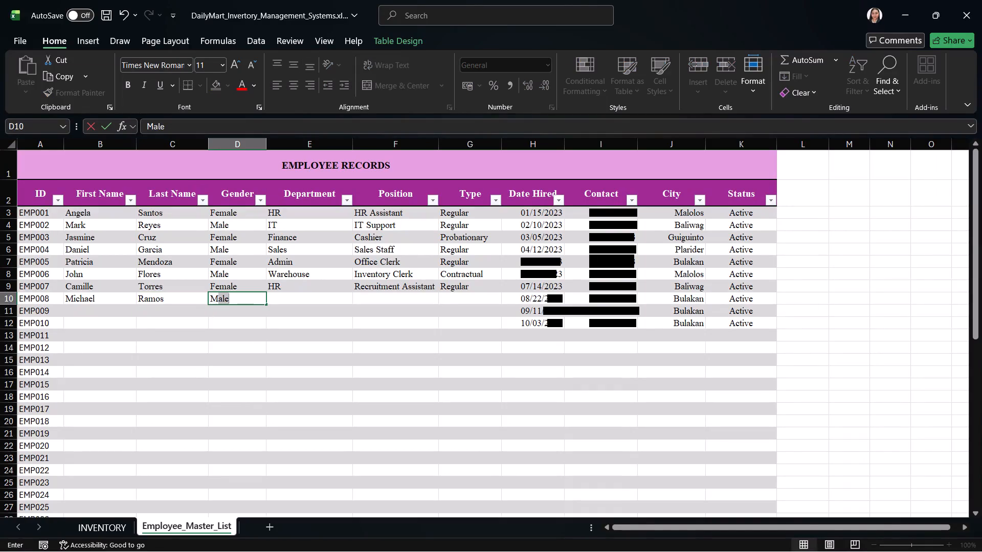
pyautogui.press('Right')
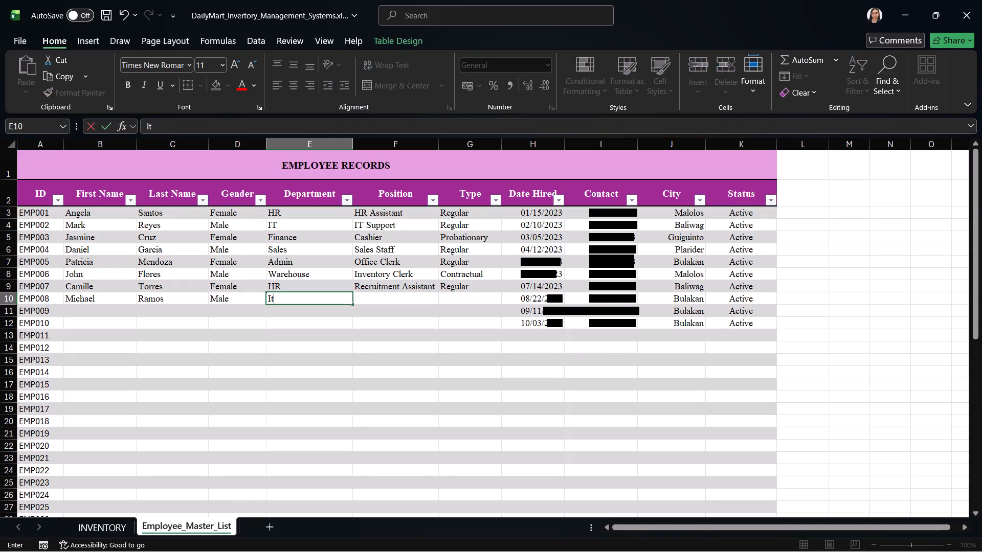
# Complete EMP008's job details with Department IT, Position Computer Technician and Type Regular.
pyautogui.press('Right')
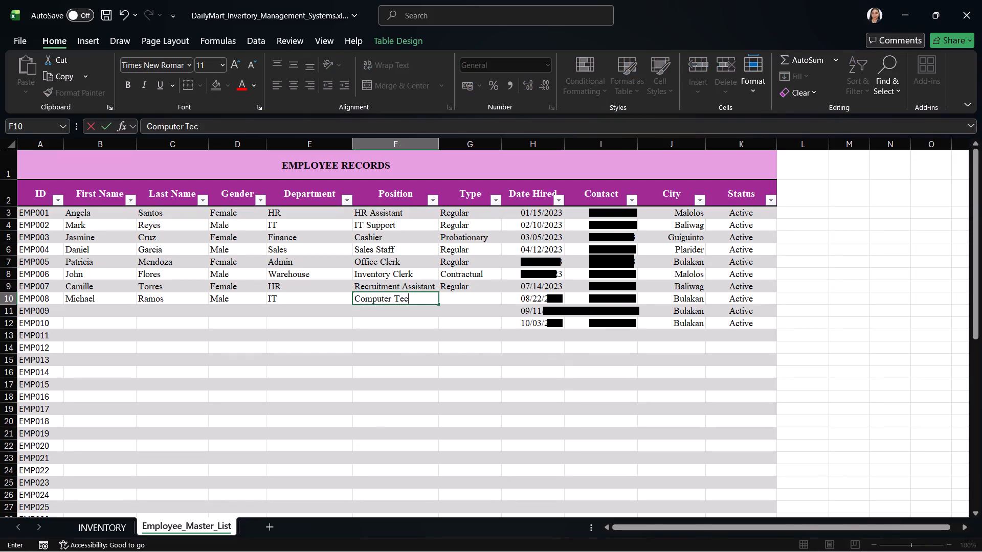
pyautogui.write('hnicic')
pyautogui.press('BackSpace')
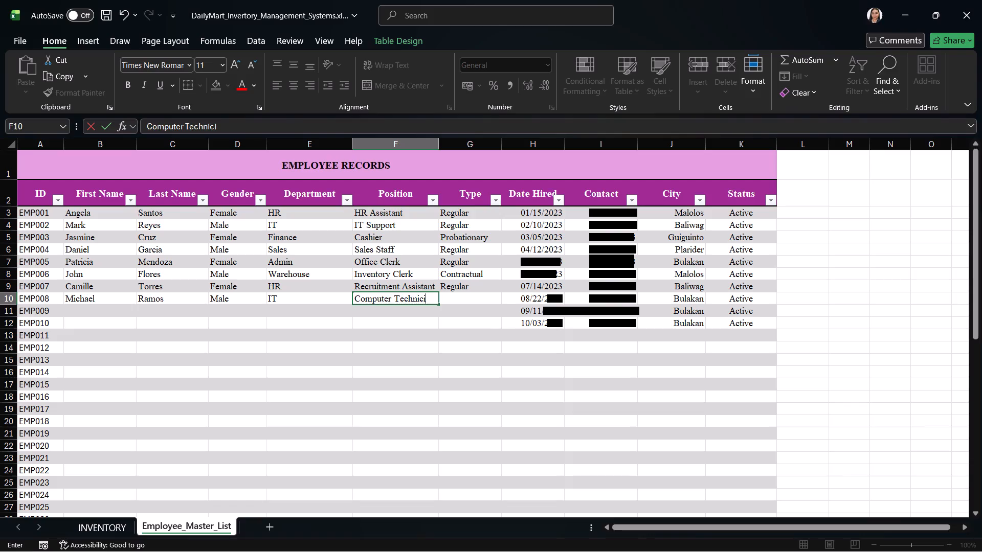
pyautogui.press('BackSpace')
pyautogui.press('BackSpace')
pyautogui.press('BackSpace')
pyautogui.press('i')
pyautogui.write('cian')
pyautogui.press('Right')
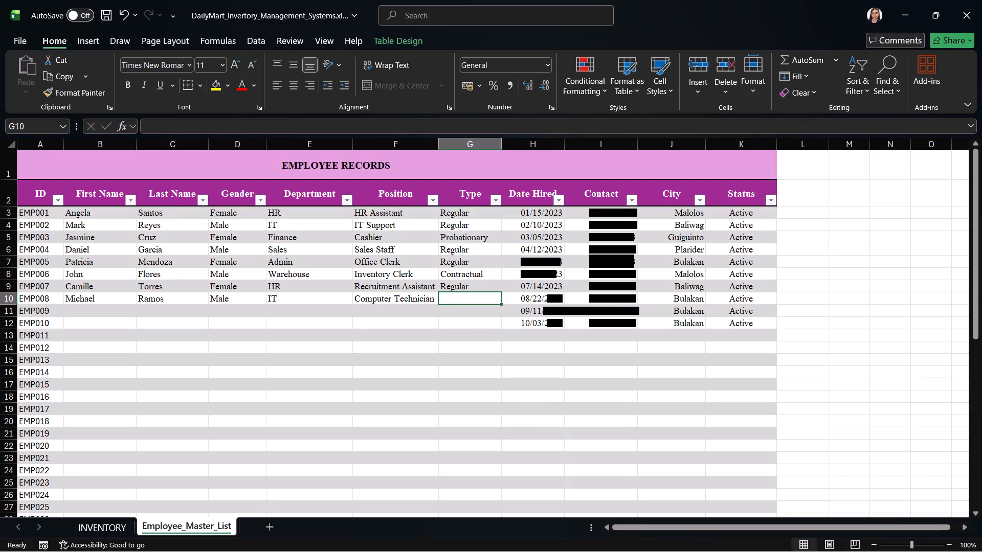
pyautogui.write('gular')
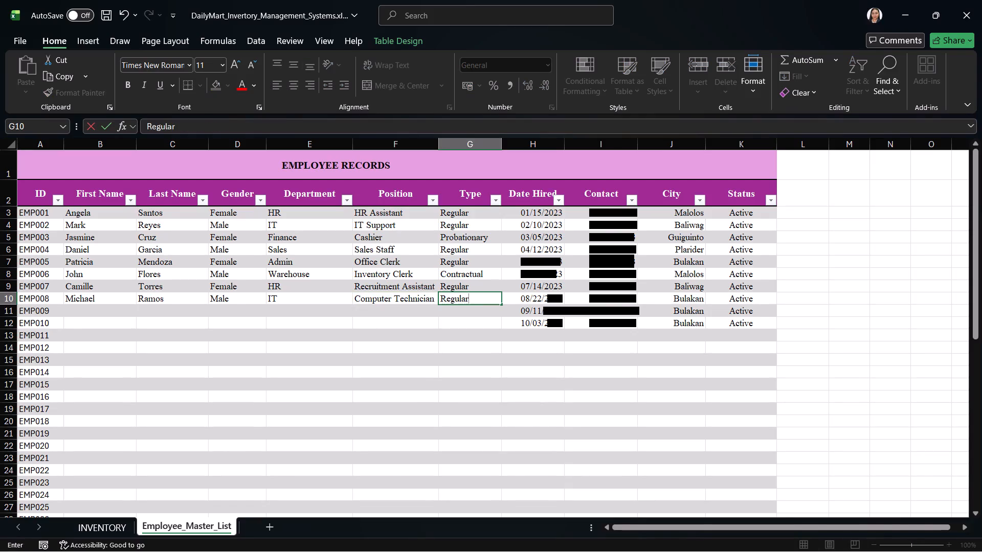
pyautogui.press('Right')
# Change the City to Guiguinto for EMP008, Plarider for EMP009 and Malolos for EMP010.
pyautogui.press('Right')
pyautogui.press('Right')
pyautogui.press('Right')
pyautogui.press('Left')
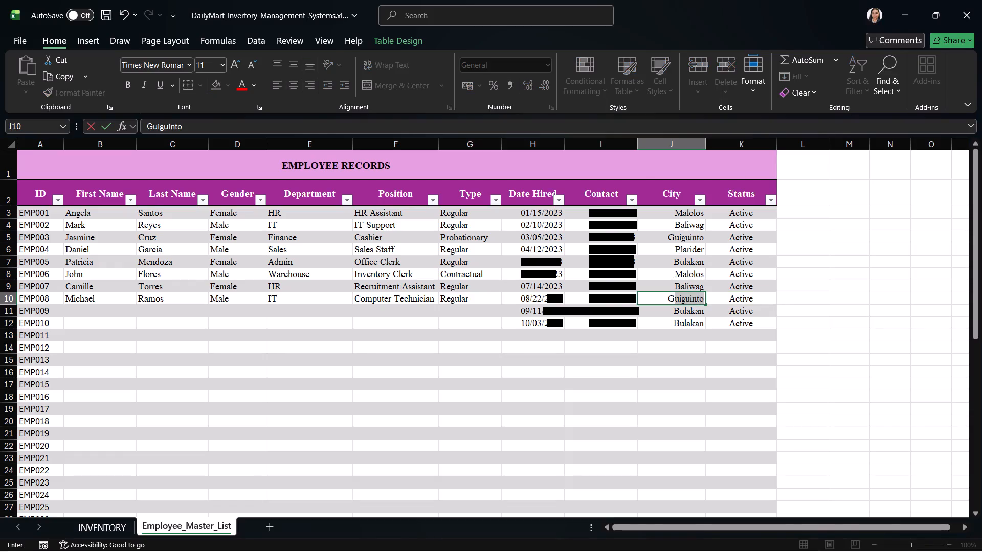
pyautogui.press('Return')
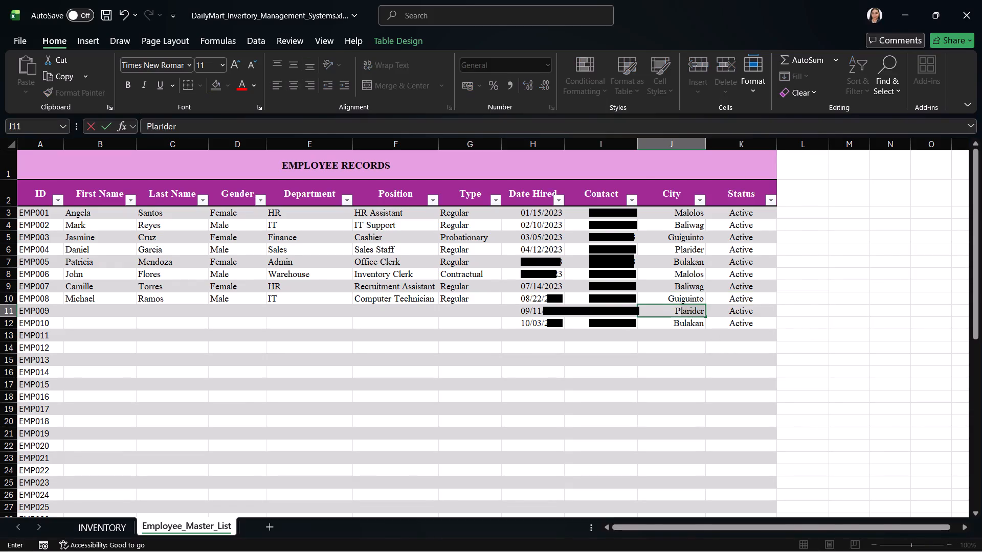
pyautogui.press('Down')
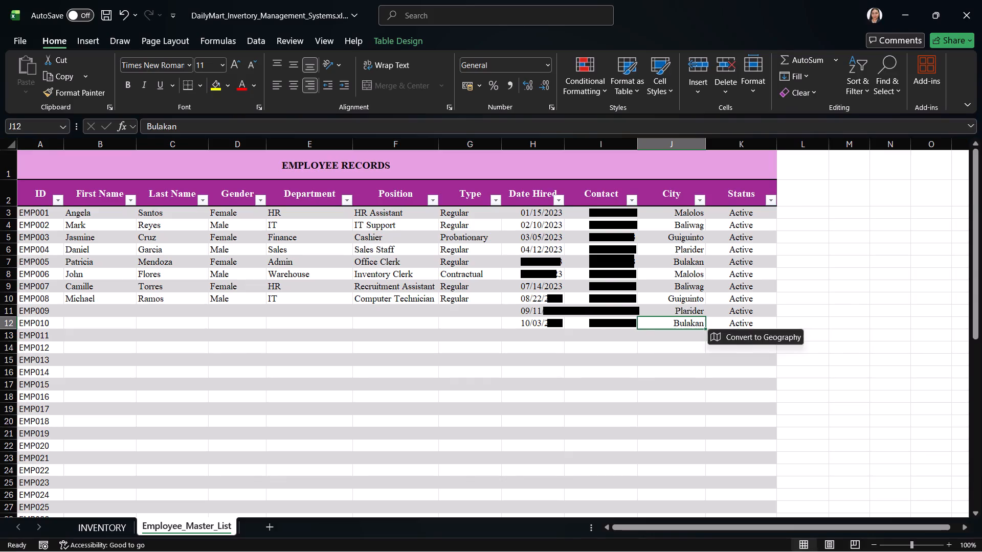
pyautogui.press('Return')
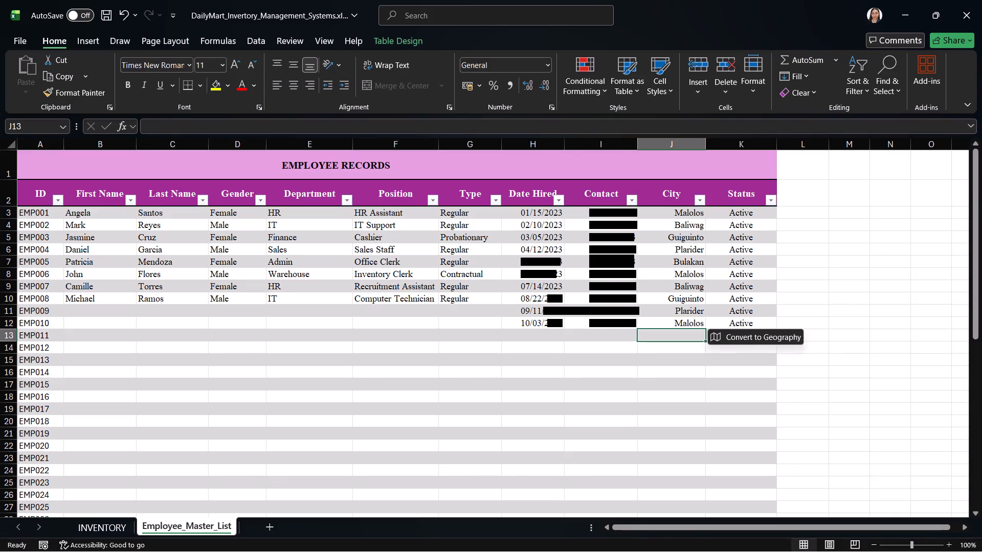
# Begin EMP009's record at its empty First Name cell.
pyautogui.press('Left')
pyautogui.press('Left')
pyautogui.press('Left')
pyautogui.press('Left')
pyautogui.press('Left')
pyautogui.press('Left')
pyautogui.press('Left')
pyautogui.press('Left')
pyautogui.press('Left')
pyautogui.press('Left')
pyautogui.press('Left')
pyautogui.press('Left')
pyautogui.press('Left')
pyautogui.press('Left')
pyautogui.press('Left')
pyautogui.press('Left')
pyautogui.press('Up')
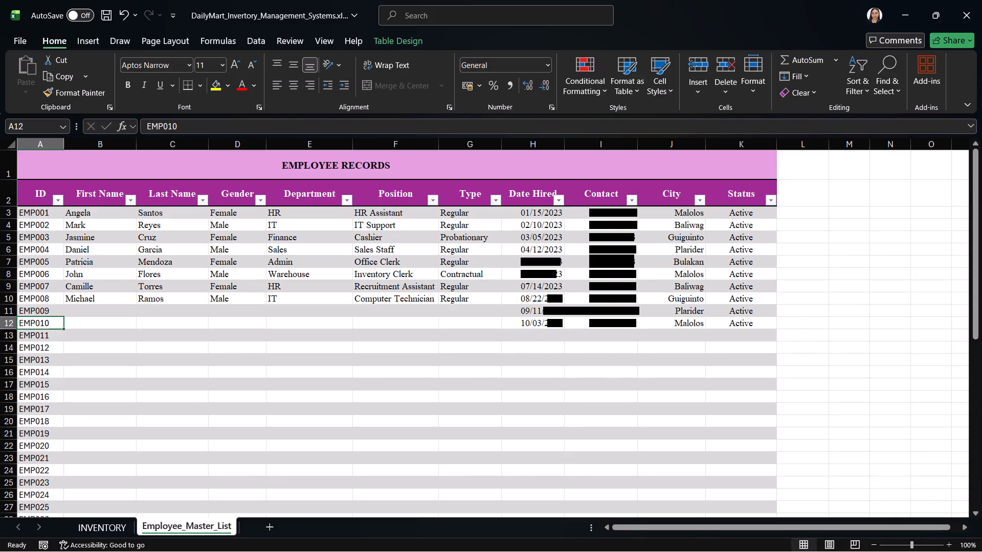
pyautogui.press('Right')
pyautogui.press('Up')
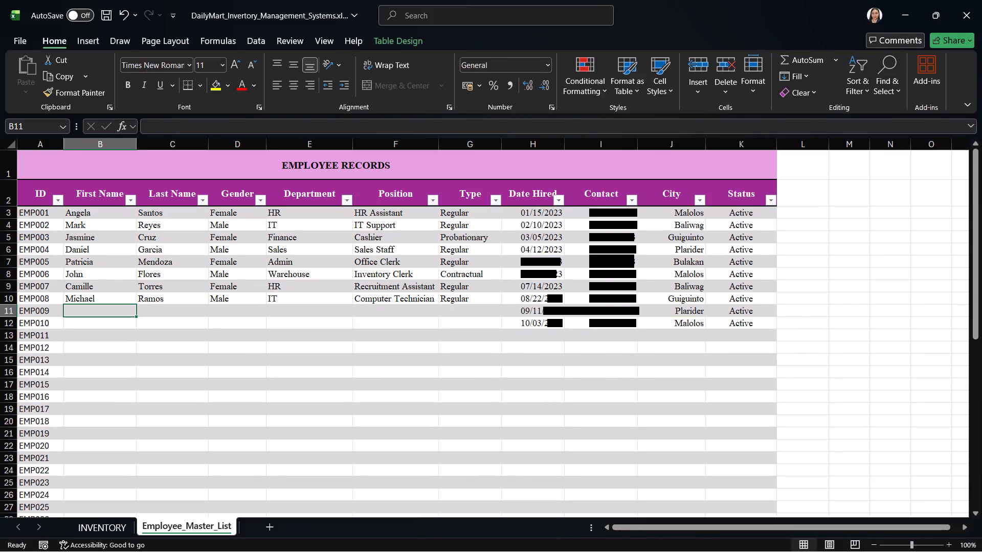
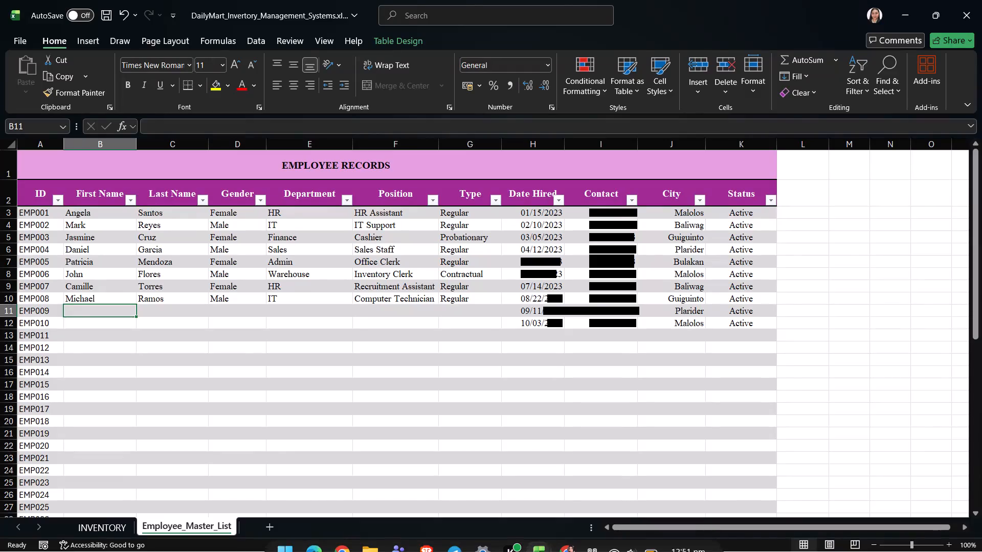
# Enter the first and last names for the EMP009 and EMP010 records.
pyautogui.click(95, 310)
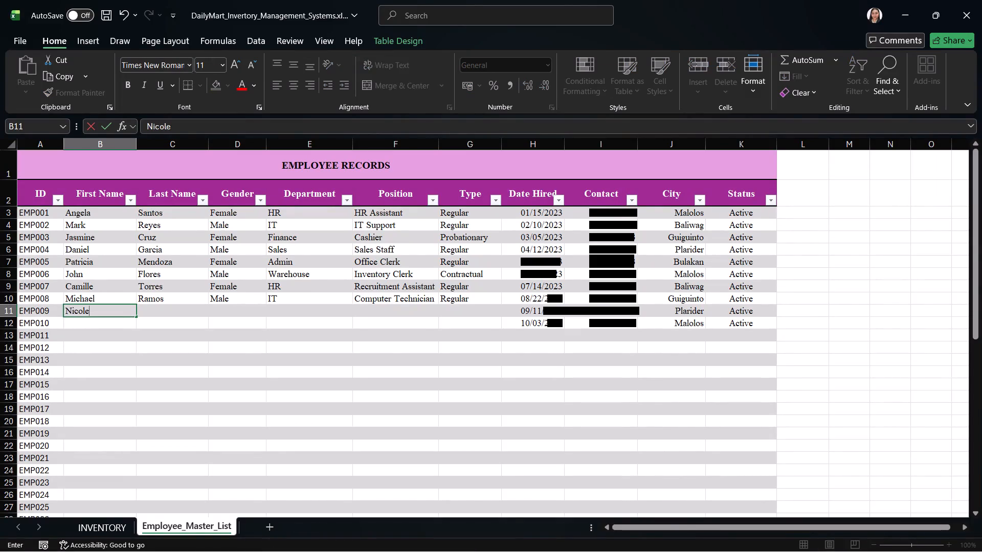
pyautogui.press('Down')
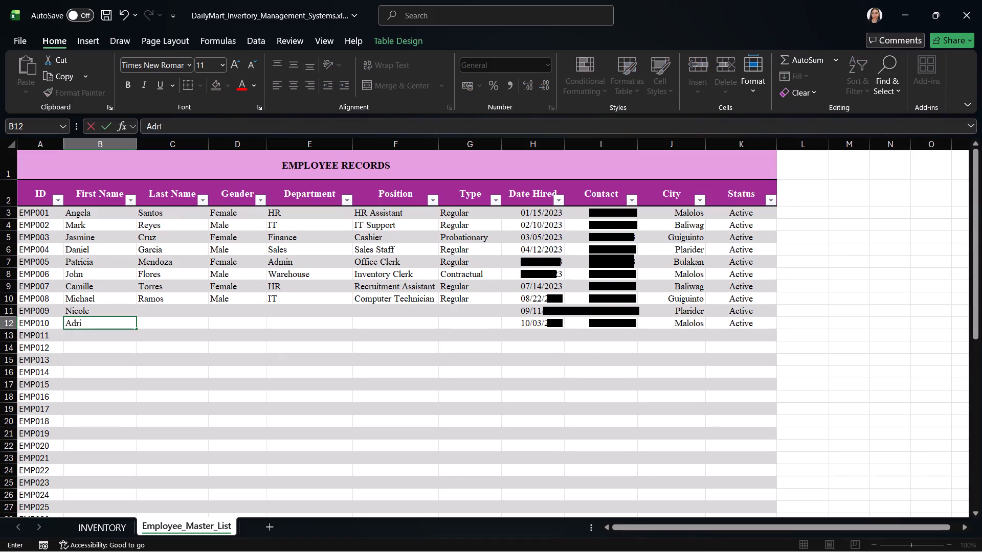
pyautogui.press('Right')
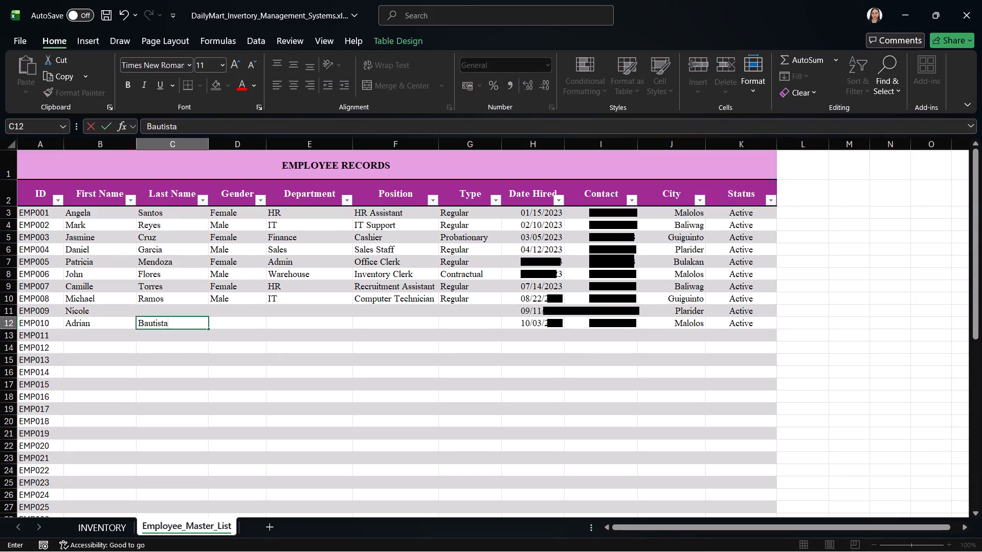
pyautogui.press('Up')
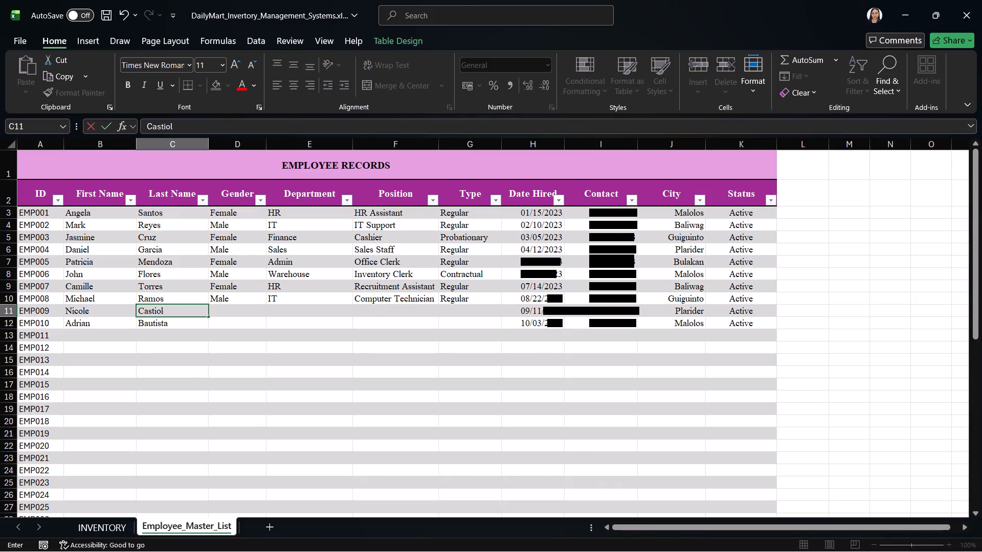
pyautogui.press('BackSpace')
pyautogui.write('lo')
# Fill Gender and Department with Female and Finance for EMP009, and Male and Sales for EMP010.
pyautogui.press('Right')
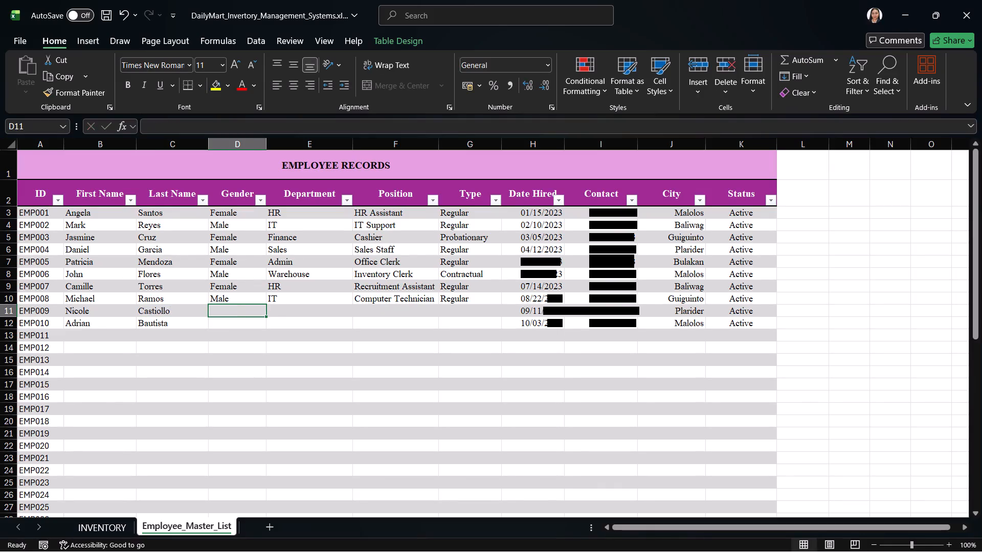
pyautogui.press('Down')
pyautogui.press('Right')
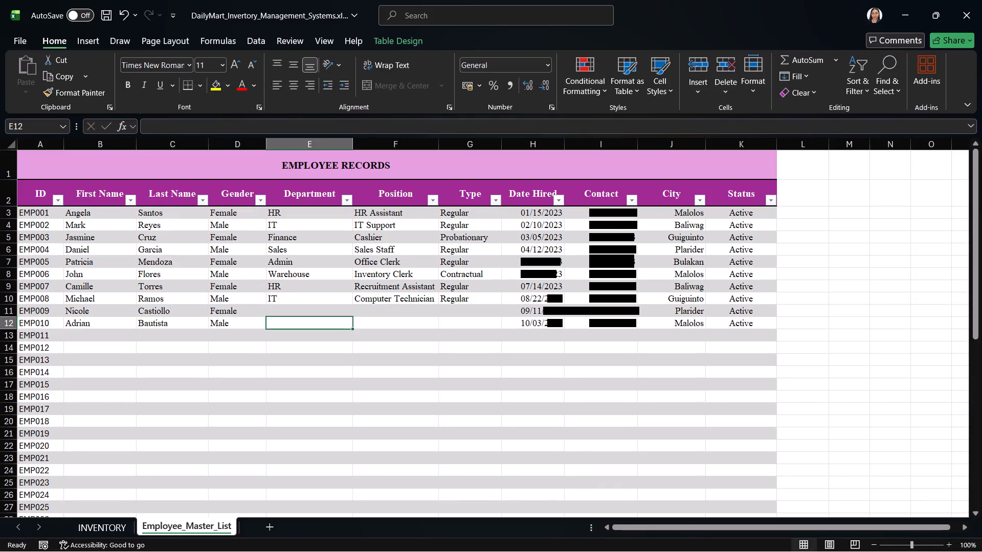
pyautogui.press('Up')
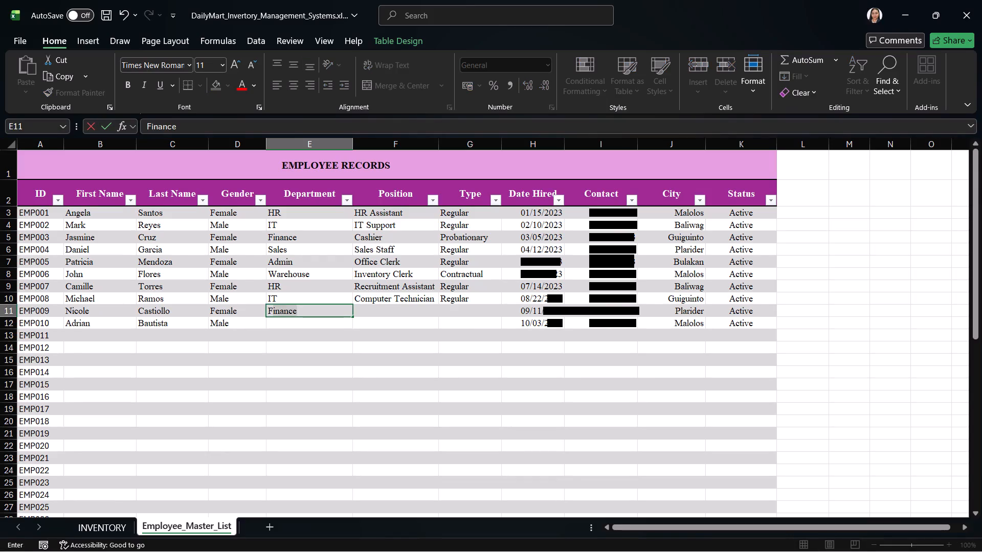
pyautogui.press('Left')
pyautogui.press('Right')
pyautogui.press('Down')
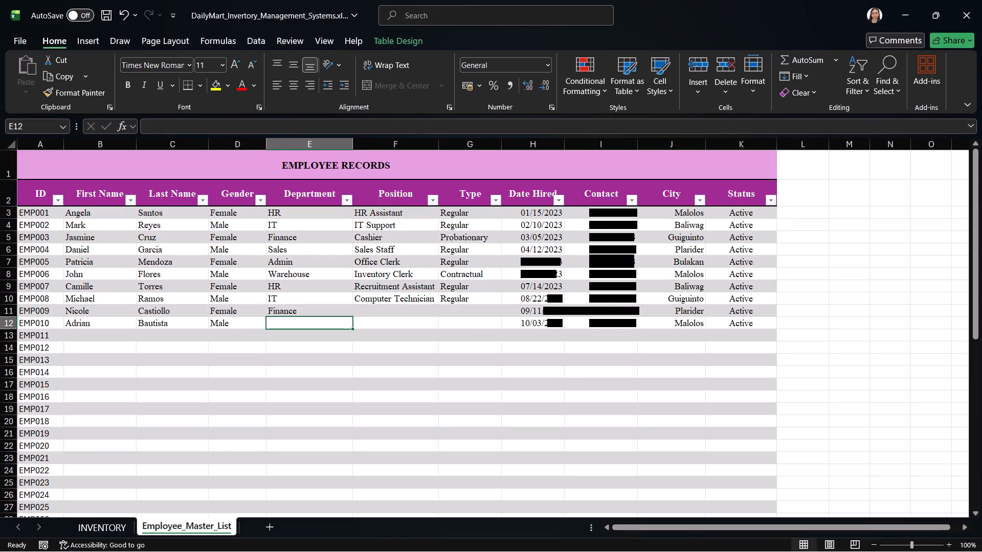
pyautogui.press('Right')
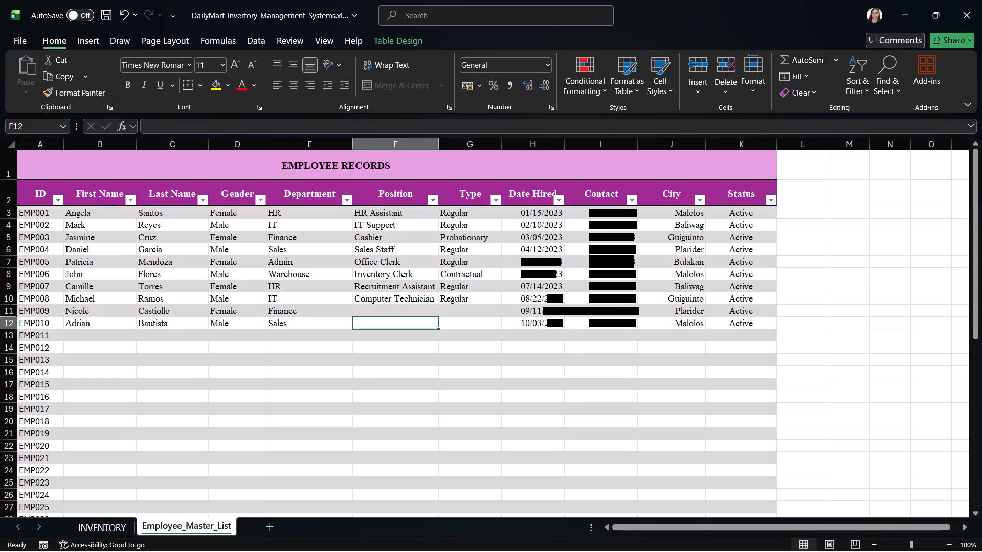
# Enter Accounting Clerk as EMP009's Position and Probationary as its Type.
pyautogui.press('Up')
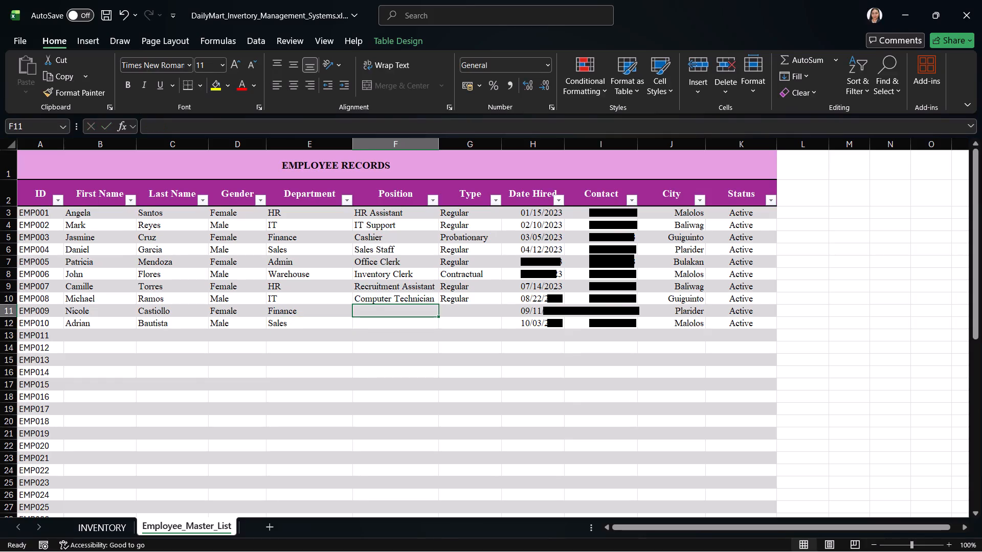
pyautogui.write('ccounting')
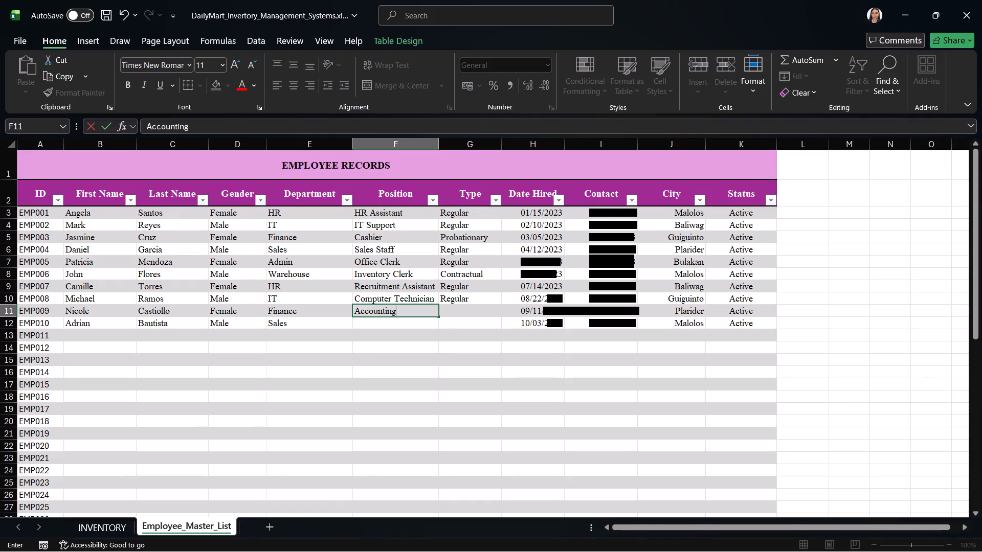
pyautogui.press('space')
pyautogui.write('le')
pyautogui.press('r')
pyautogui.press('k')
pyautogui.press('Right')
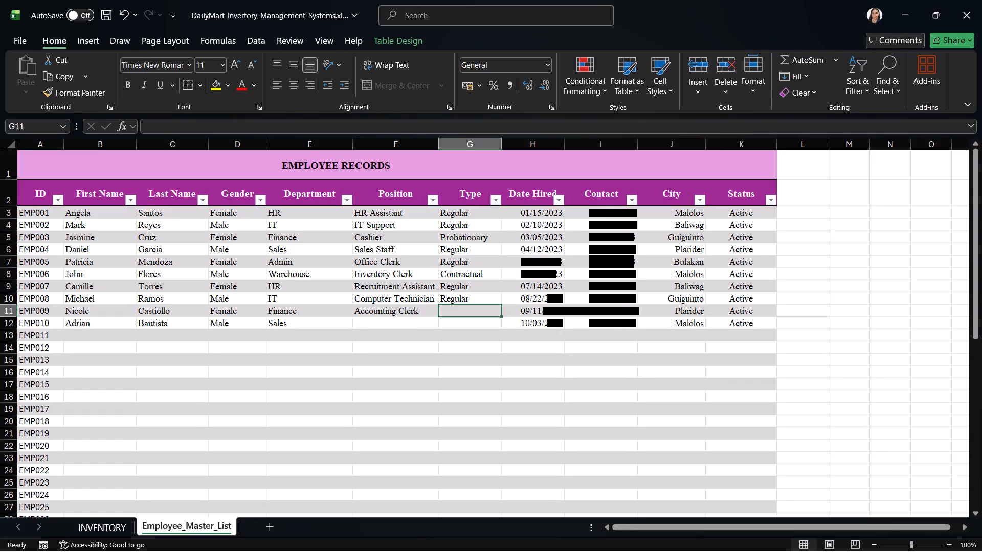
pyautogui.write('ro')
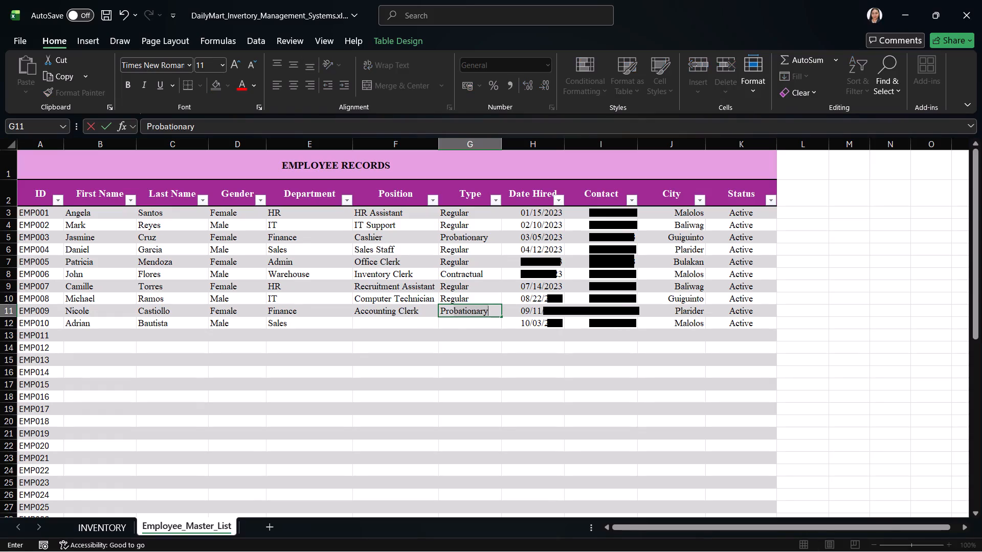
# Complete EMP010's job details with Type Regular and Position Sales Associate.
pyautogui.press('Down')
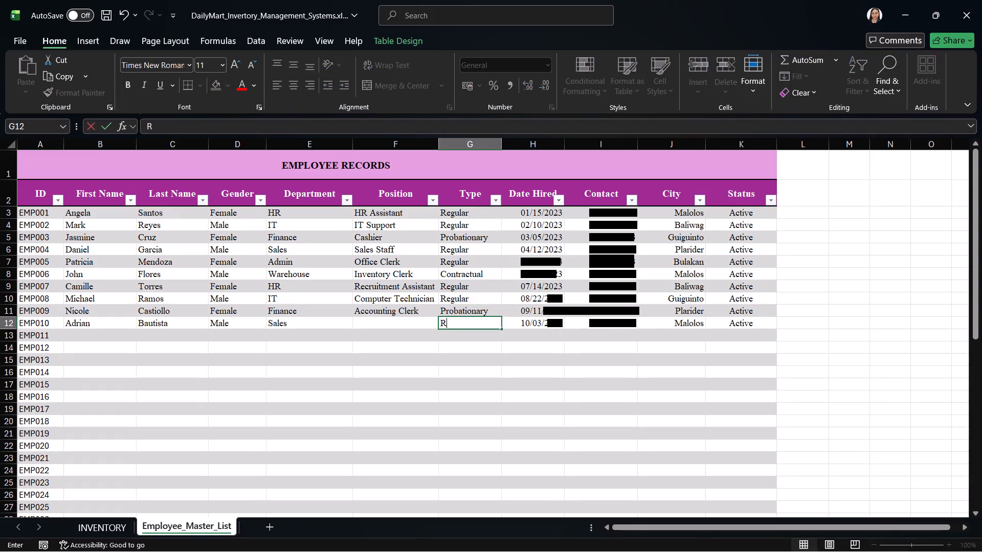
pyautogui.write('egular')
pyautogui.press('Left')
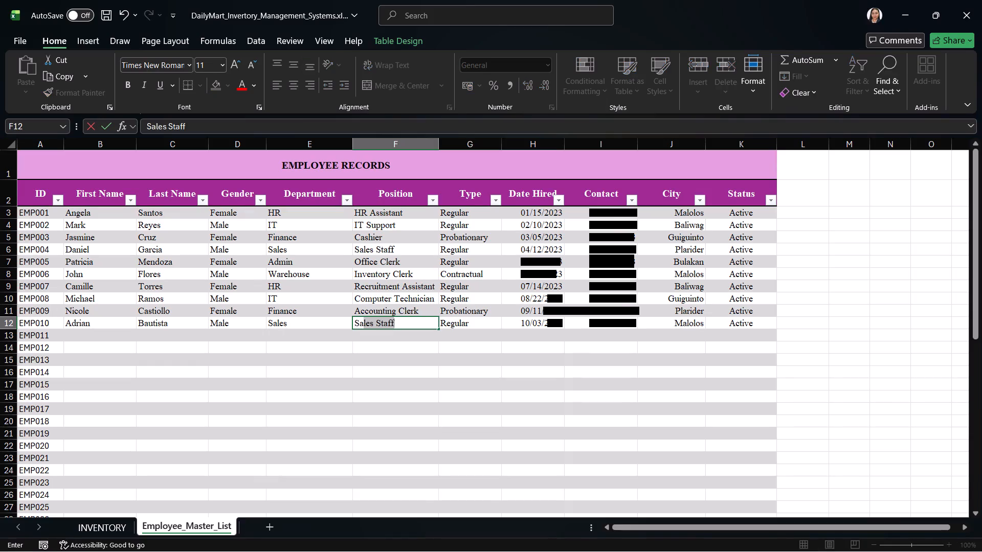
pyautogui.write('les')
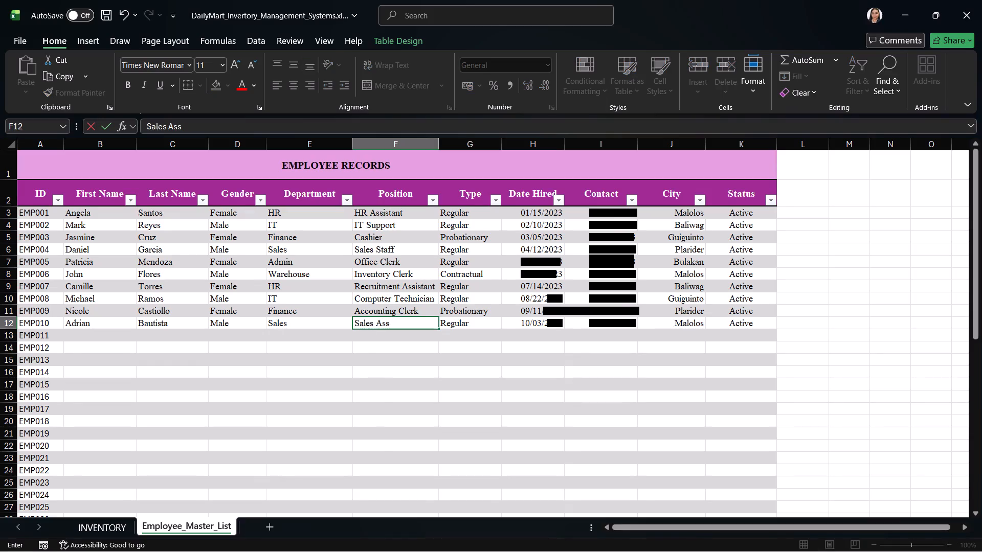
pyautogui.write('ociate')
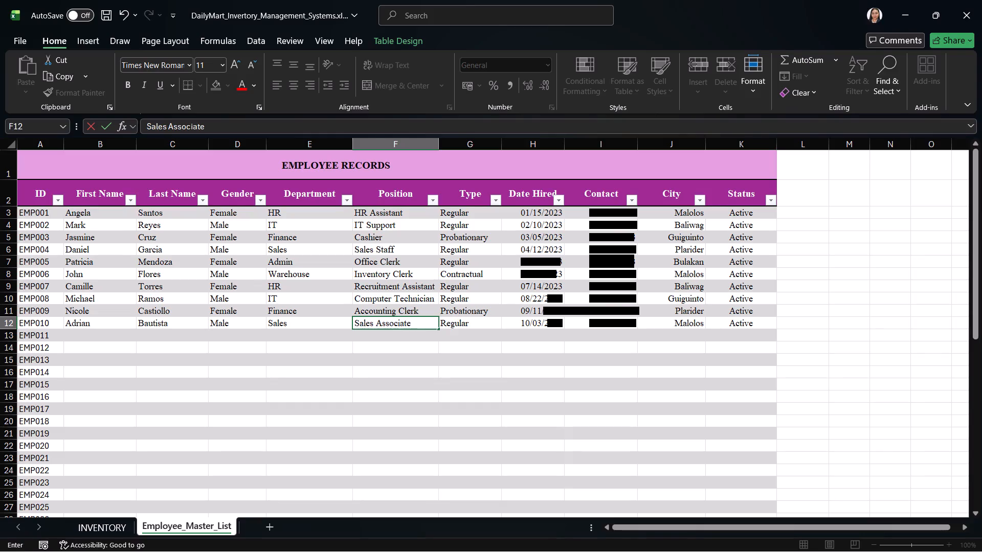
pyautogui.press('Right')
pyautogui.press('Down')
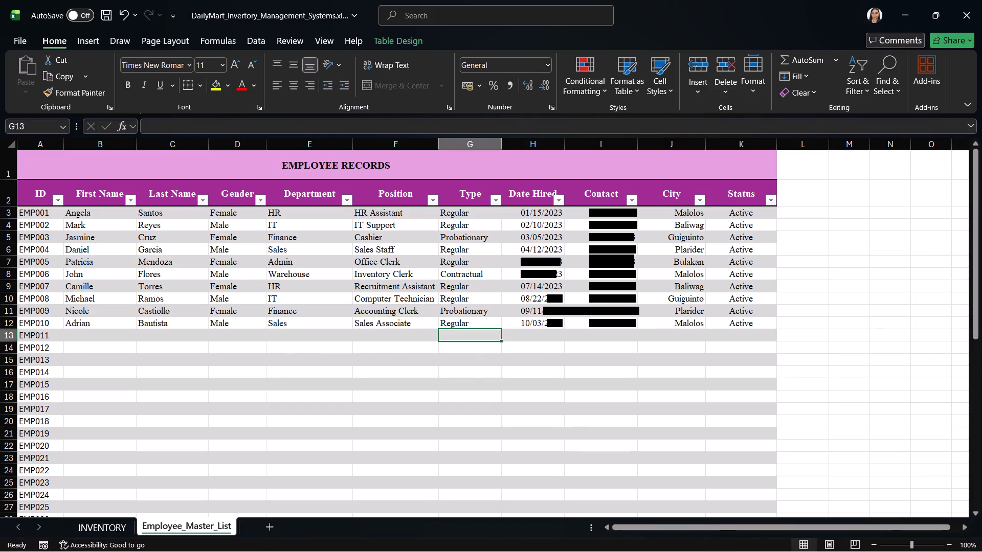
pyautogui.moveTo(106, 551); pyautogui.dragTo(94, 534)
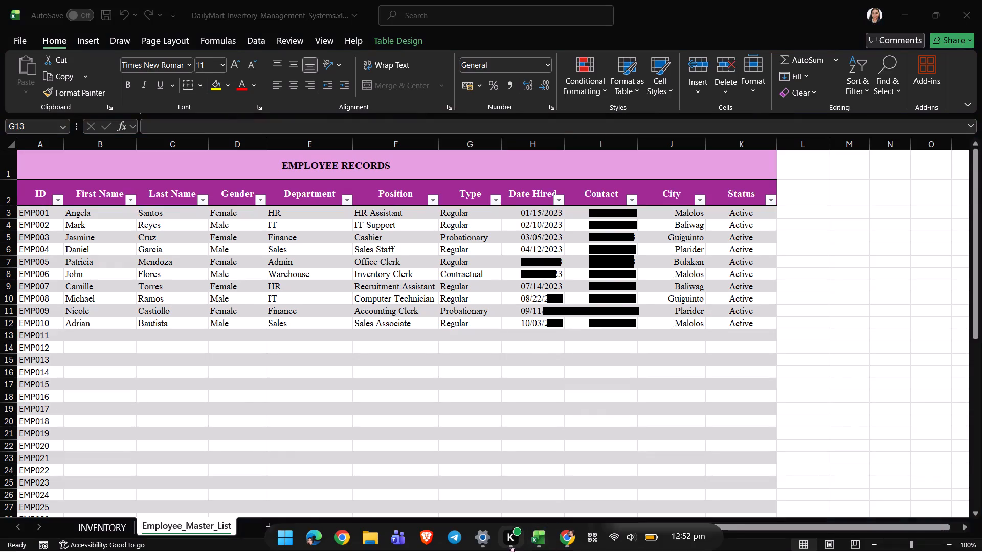
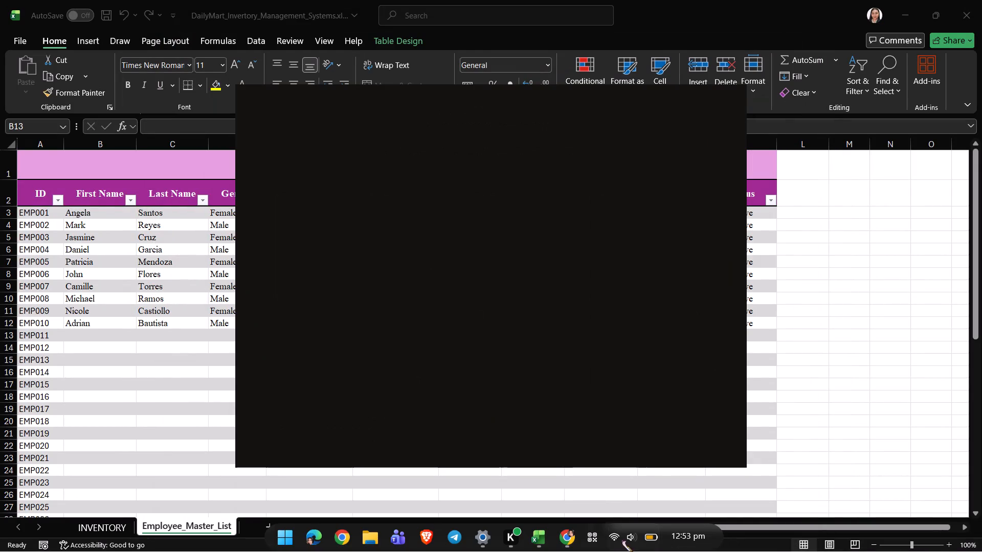
# Switch to Google Chrome and resume playback of the paused YouTube video "Alitaptap - Matt Wilson".
pyautogui.click(560, 549)
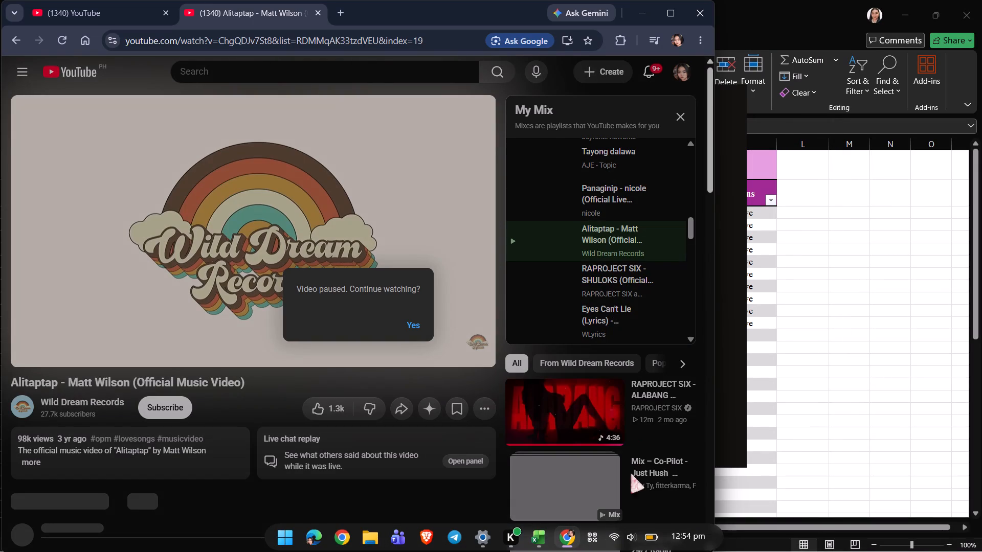
pyautogui.click(412, 329)
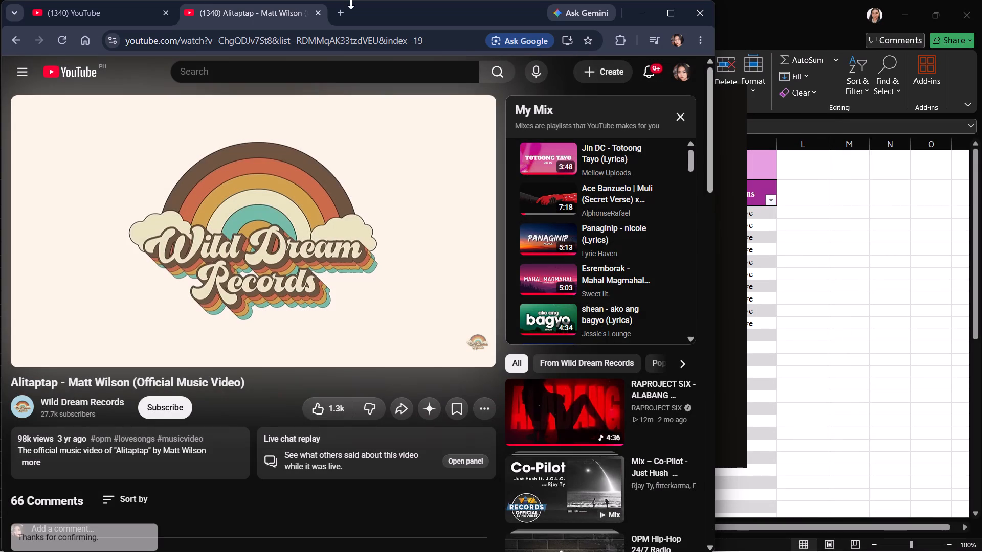
# Open a new browser tab and start entering a web address or search beginning with "do".
pyautogui.click(345, 7)
pyautogui.write('do')
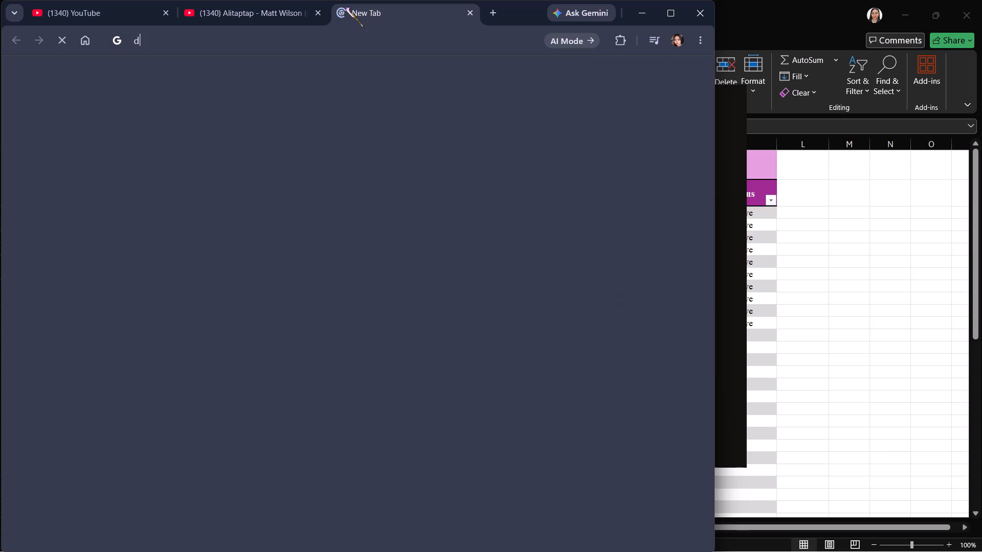